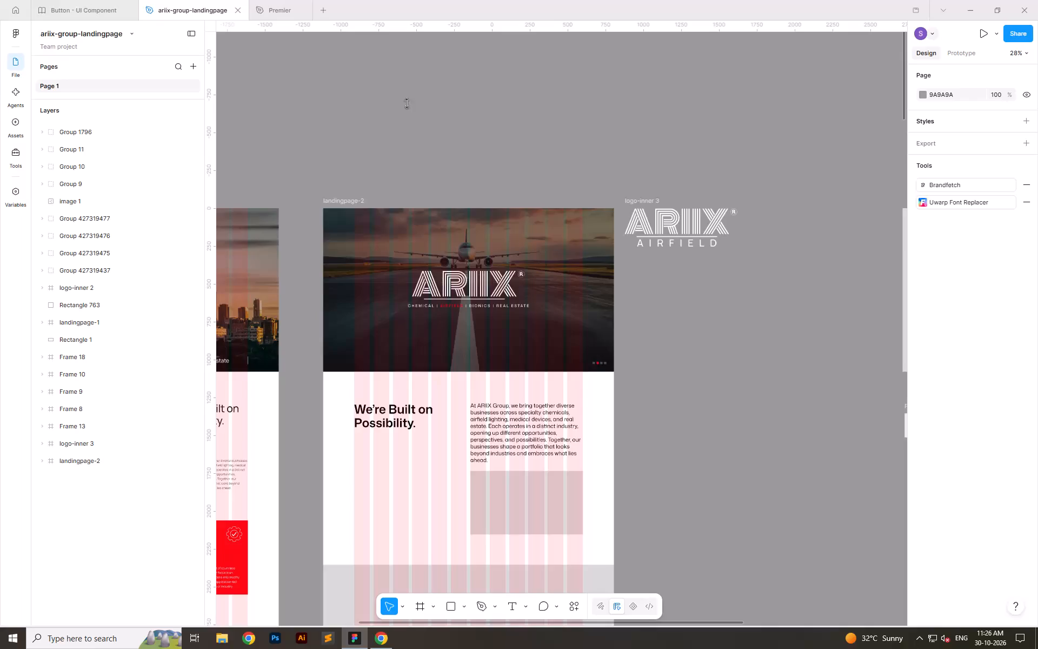
# Review the landingpage-2 sections from the hero banner down to the contact form.
pyautogui.click(819, 452)
pyautogui.scroll(-7, 484, 359)
pyautogui.scroll(4, 454, 365)
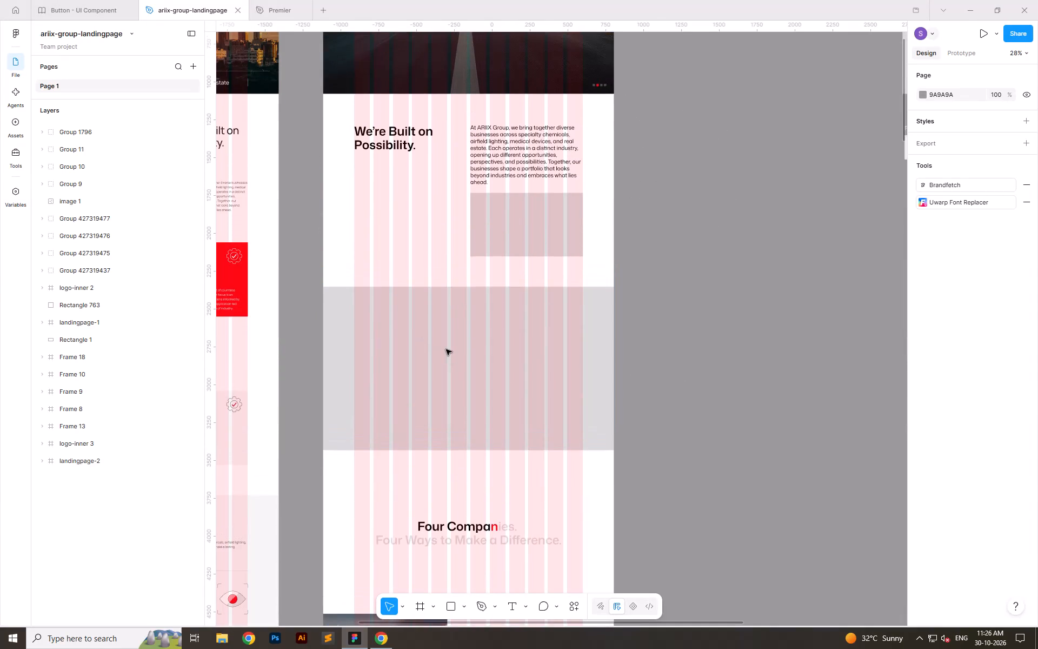
pyautogui.scroll(2, 434, 263)
pyautogui.scroll(2, 465, 397)
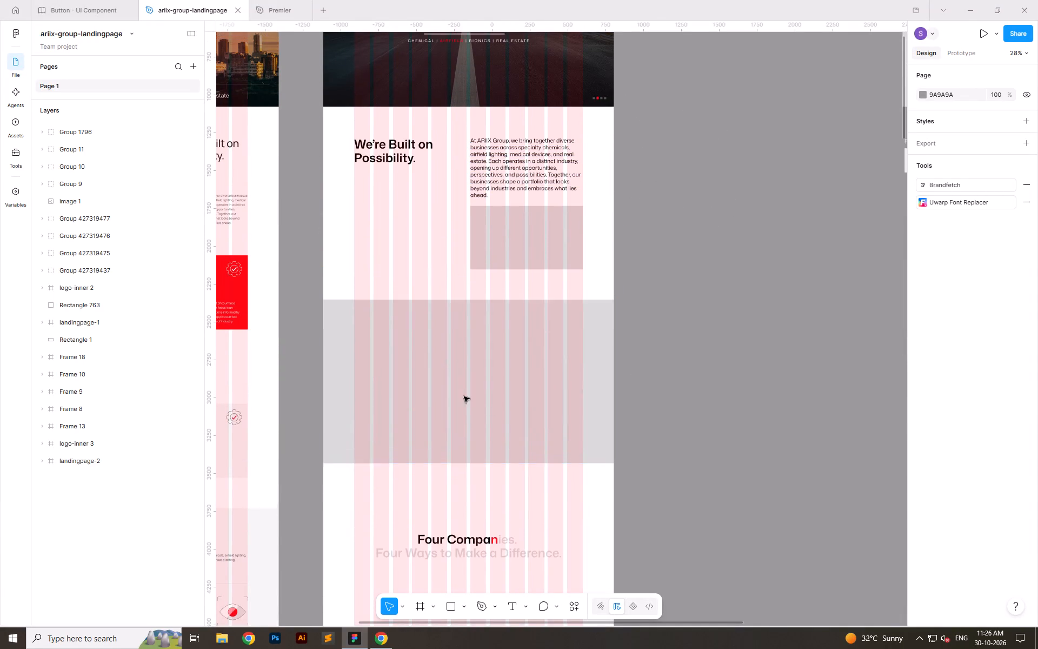
pyautogui.scroll(1, 464, 396)
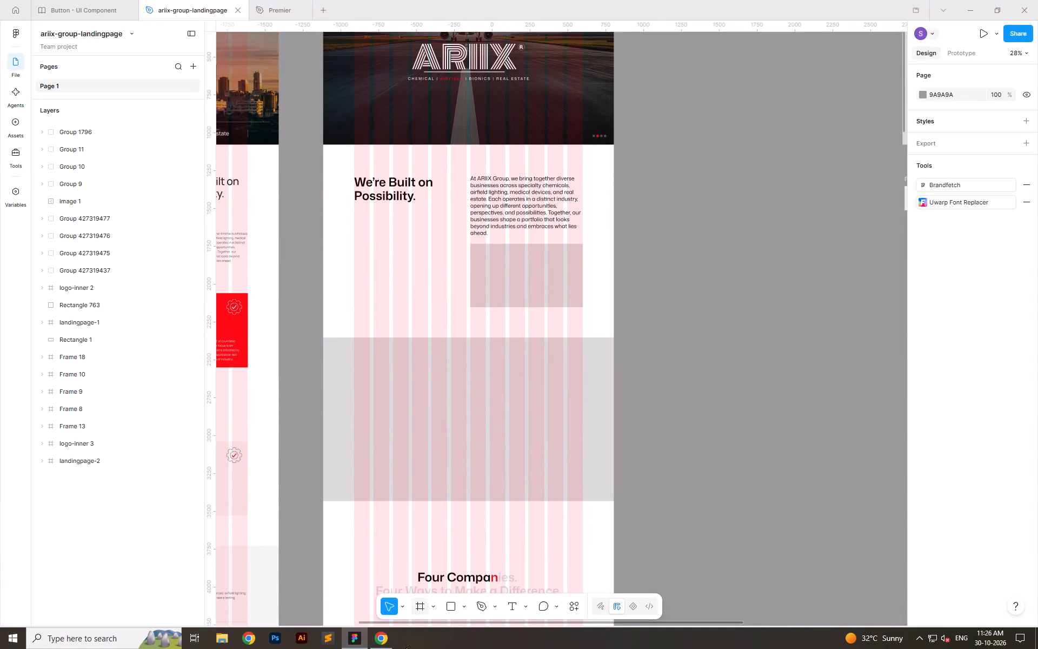
pyautogui.scroll(3, 541, 354)
pyautogui.scroll(-5, 806, 413)
pyautogui.scroll(1, 781, 415)
pyautogui.scroll(-5, 667, 407)
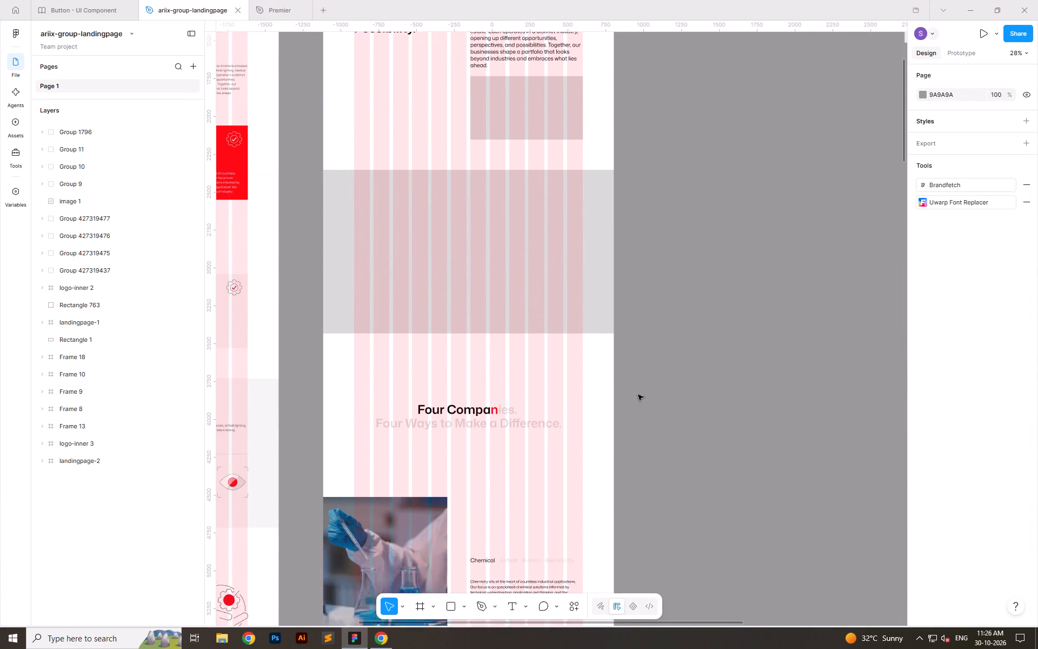
pyautogui.scroll(-6, 638, 395)
pyautogui.scroll(-19, 597, 377)
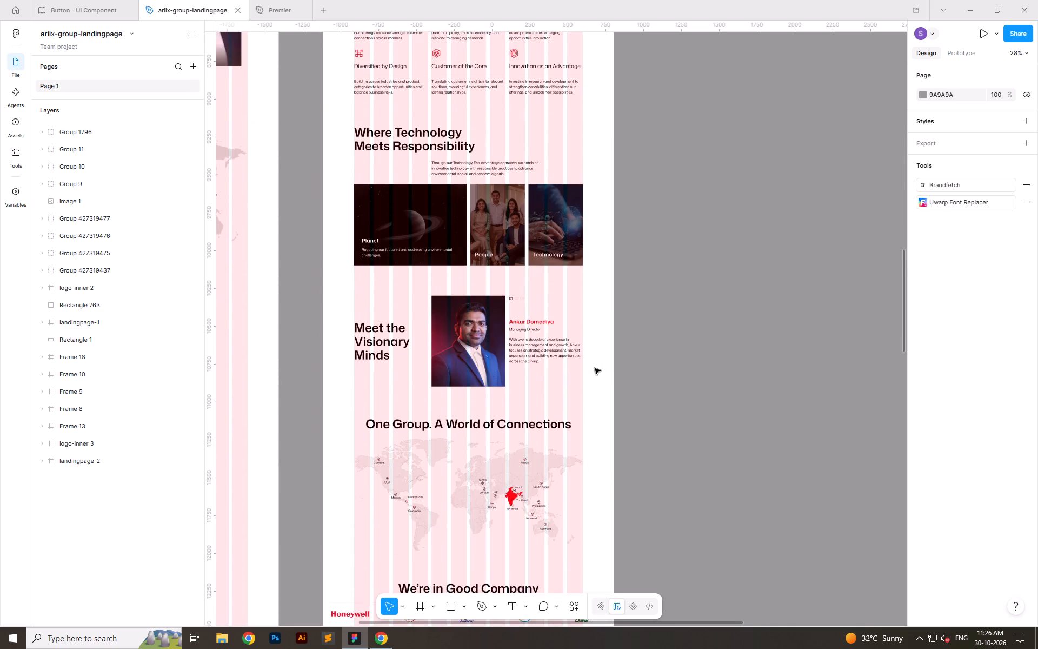
pyautogui.scroll(-4, 595, 368)
pyautogui.scroll(3, 595, 368)
pyautogui.scroll(-11, 595, 368)
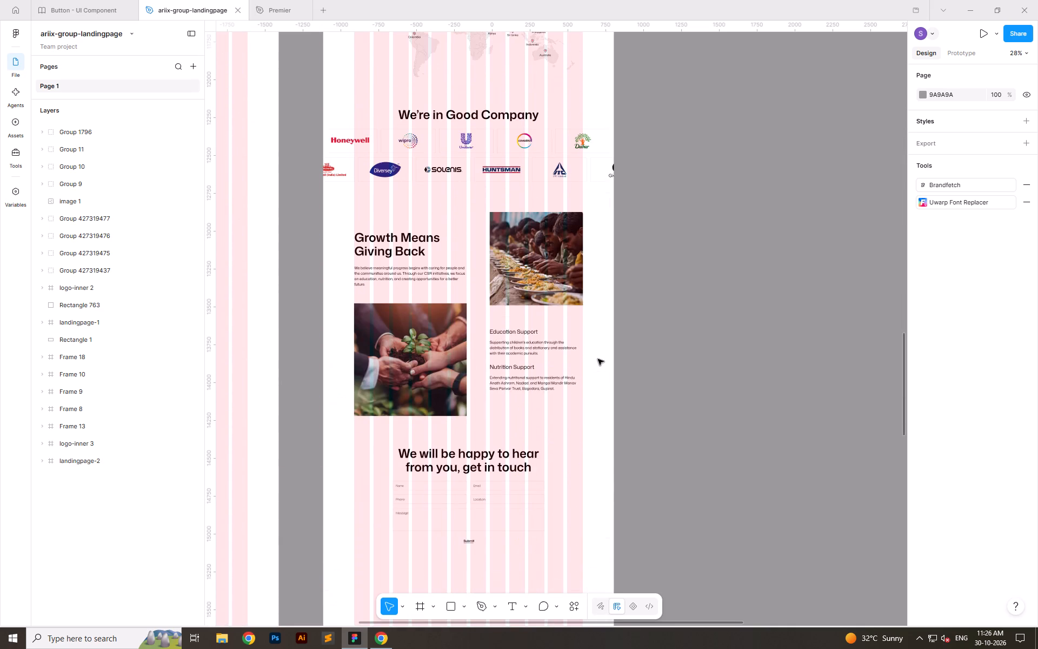
pyautogui.scroll(-11, 598, 357)
pyautogui.scroll(17, 596, 353)
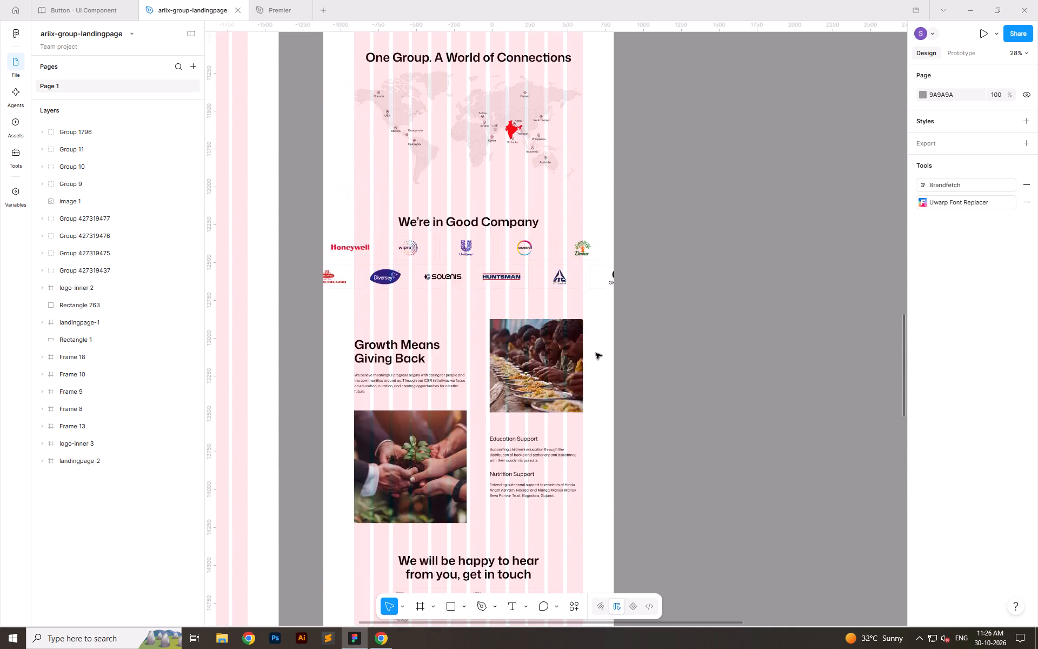
pyautogui.scroll(20, 596, 353)
pyautogui.scroll(5, 596, 353)
# Hide the layout guides.
pyautogui.hotkey('shift', 'g')
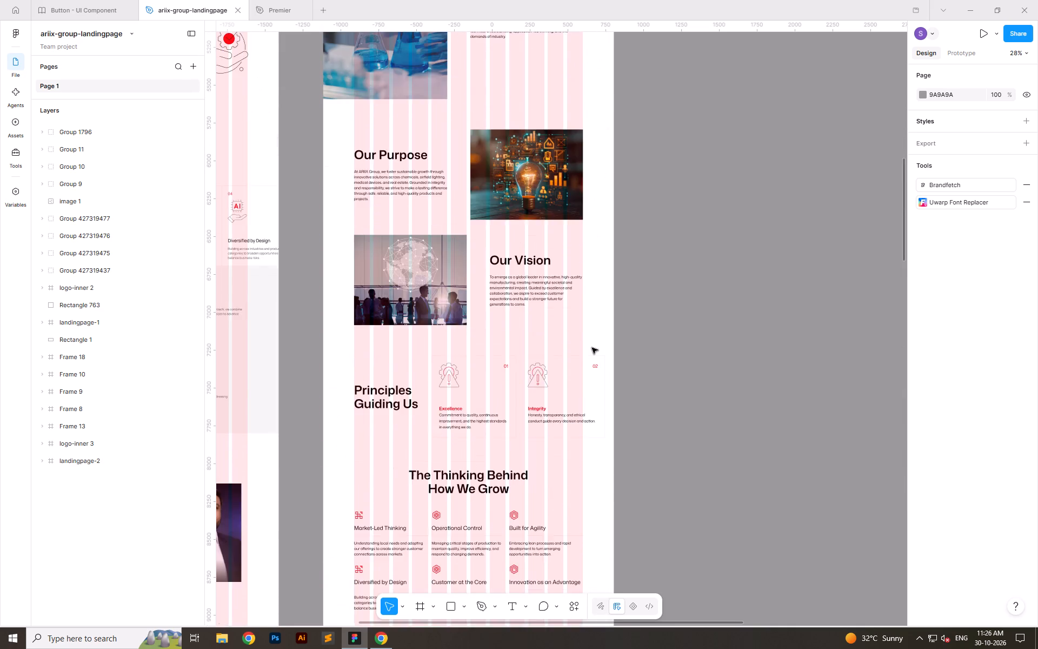
# Review the landingpage-2 sections without guides, from Four Companies down to the contact form.
pyautogui.scroll(11, 513, 317)
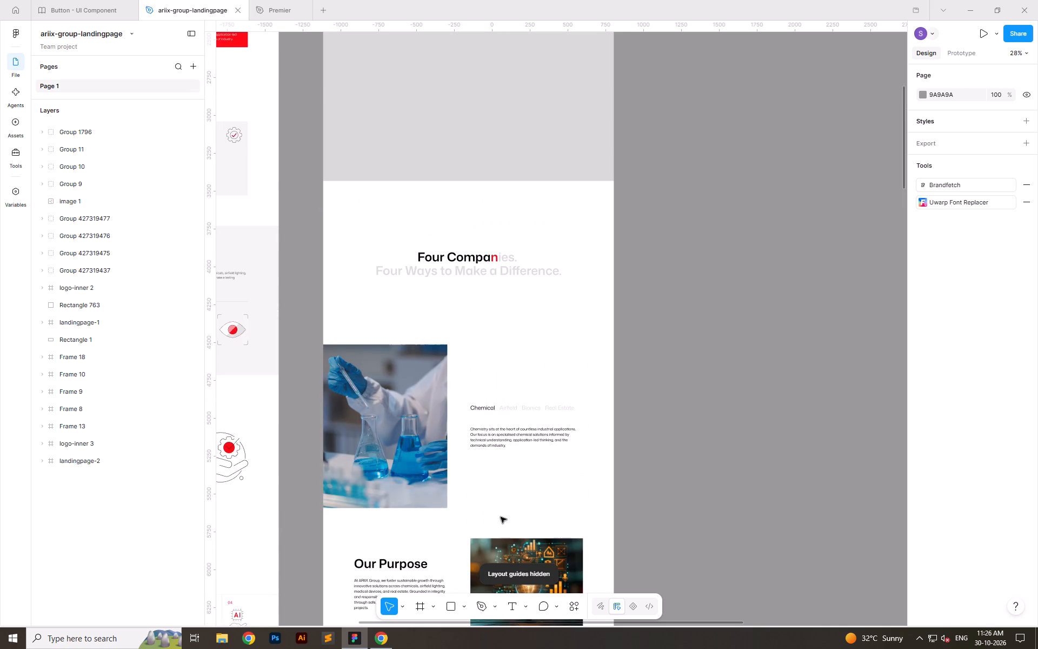
pyautogui.scroll(-13, 523, 416)
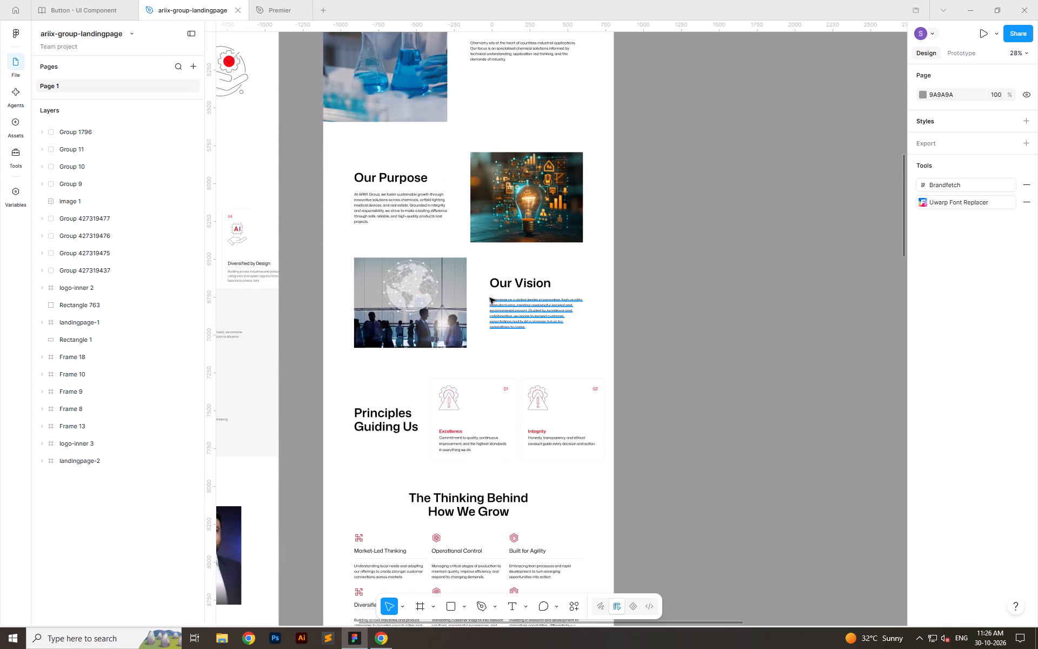
pyautogui.scroll(-6, 490, 298)
pyautogui.scroll(-8, 526, 335)
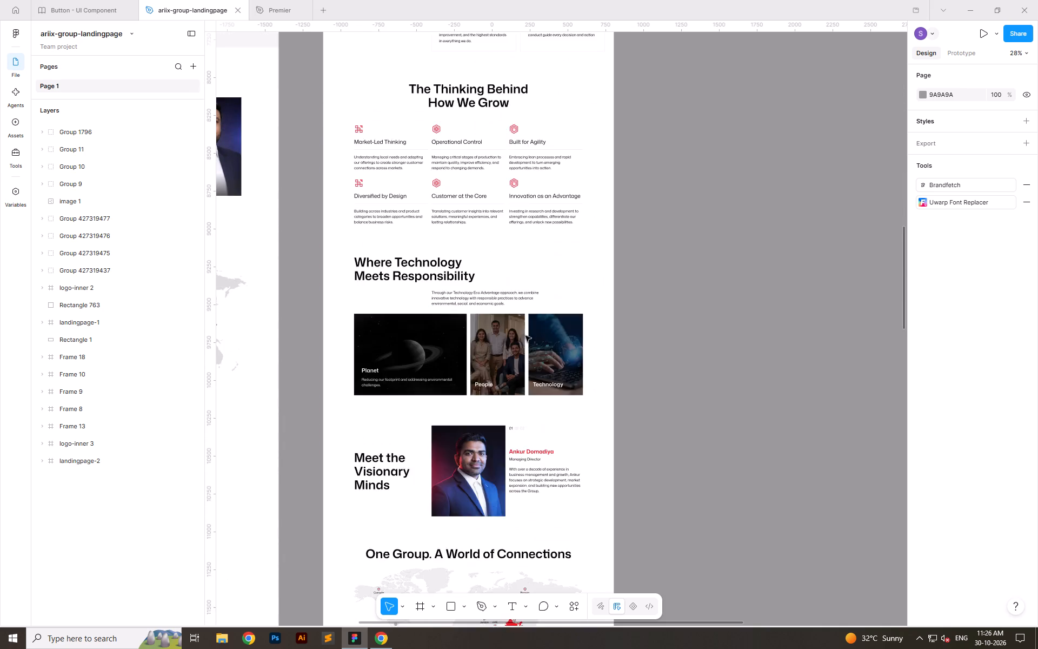
pyautogui.scroll(-14, 525, 336)
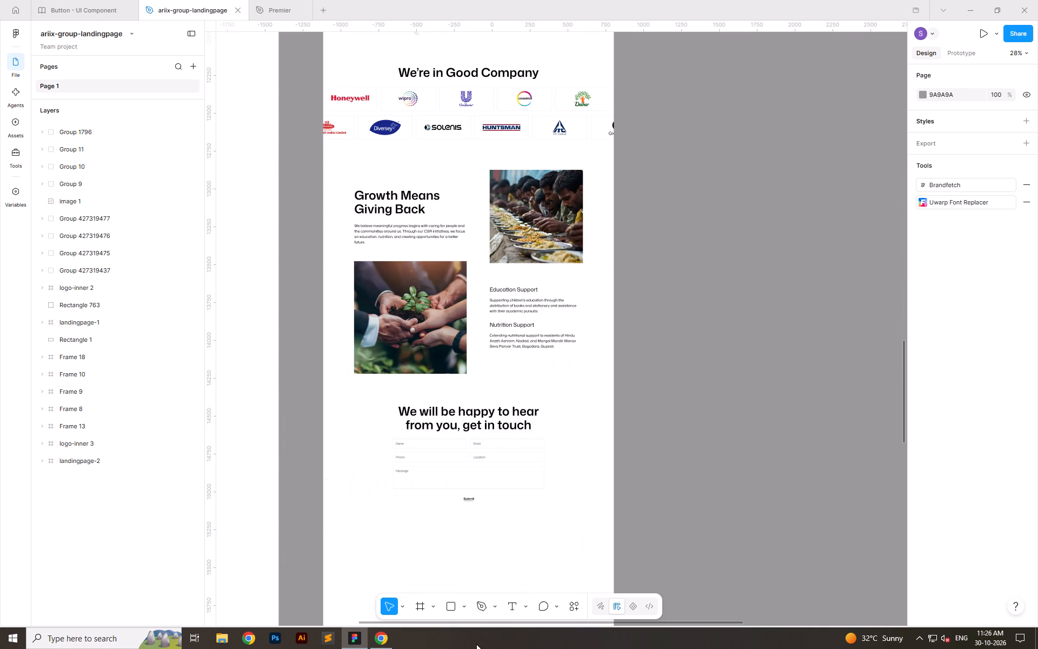
# Draw a rectangle about 1858 × 817 in the empty area below the contact form, flush with the page's left edge.
pyautogui.click(454, 610)
pyautogui.scroll(-5, 465, 305)
pyautogui.moveTo(371, 422); pyautogui.dragTo(583, 558)
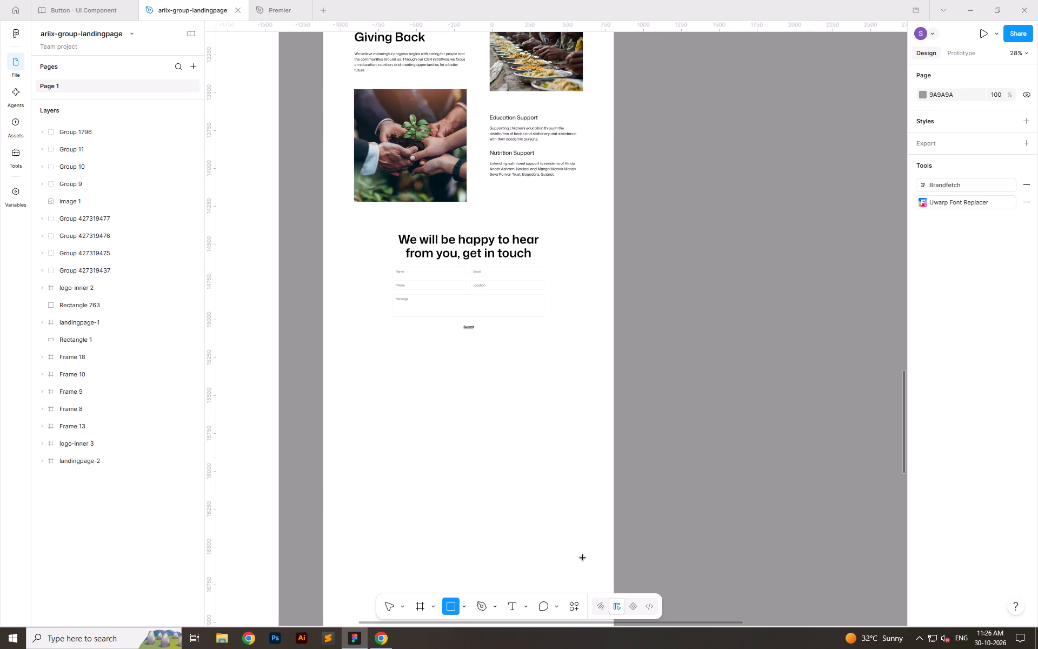
pyautogui.moveTo(583, 558); pyautogui.dragTo(583, 546)
pyautogui.moveTo(467, 479); pyautogui.dragTo(421, 471)
pyautogui.moveTo(538, 474); pyautogui.dragTo(613, 473)
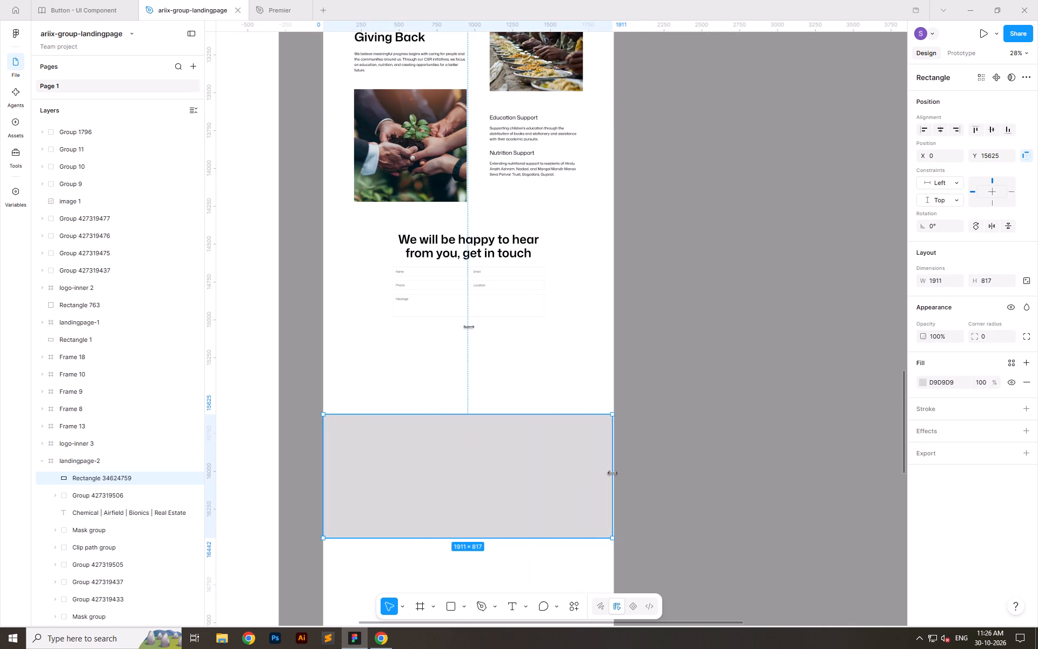
pyautogui.moveTo(613, 473); pyautogui.dragTo(604, 471)
# Set the new rectangle's fill colour to EEEEEE.
pyautogui.click(947, 379)
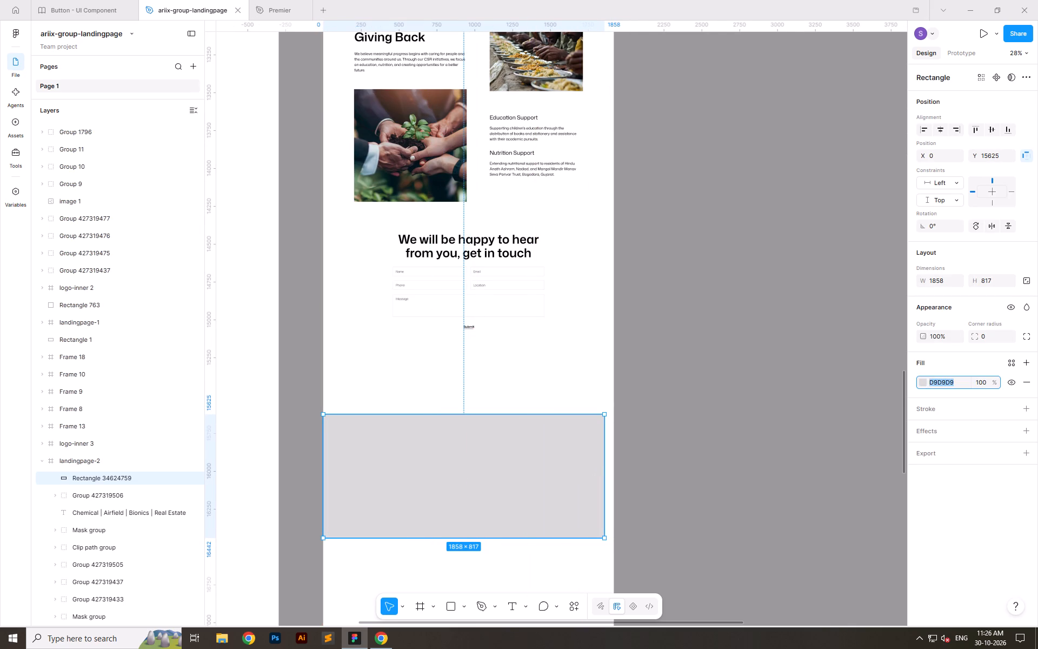
pyautogui.press('e')
pyautogui.press('e')
pyautogui.press('e')
pyautogui.click(823, 355)
# Set the grey rectangle's width to 1920 and centre it horizontally in the landing page frame.
pyautogui.click(528, 476)
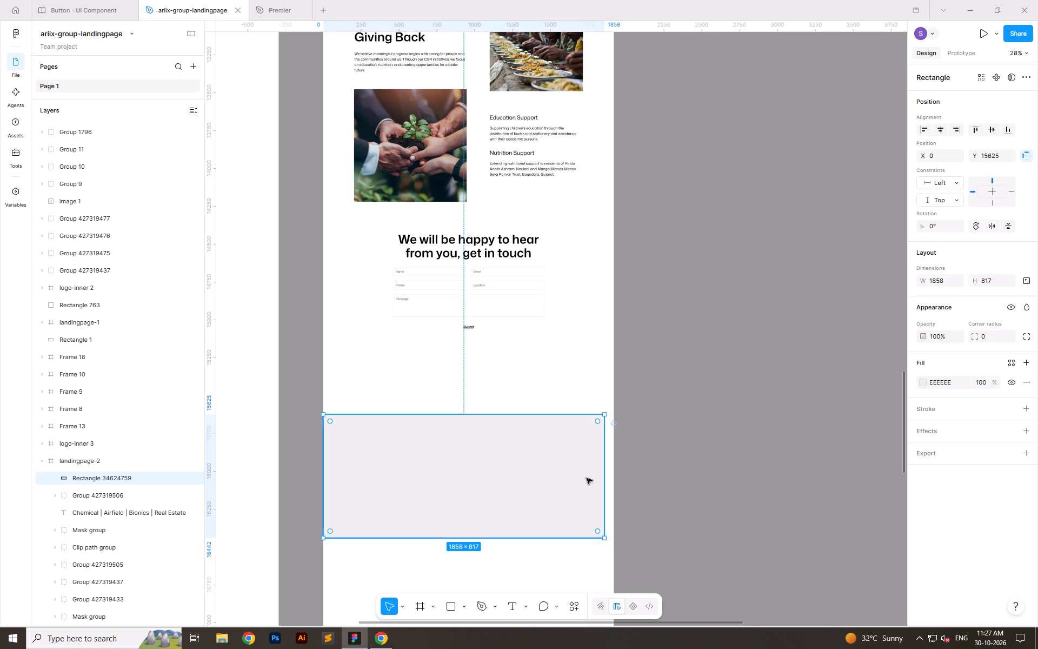
pyautogui.moveTo(555, 478); pyautogui.dragTo(563, 478)
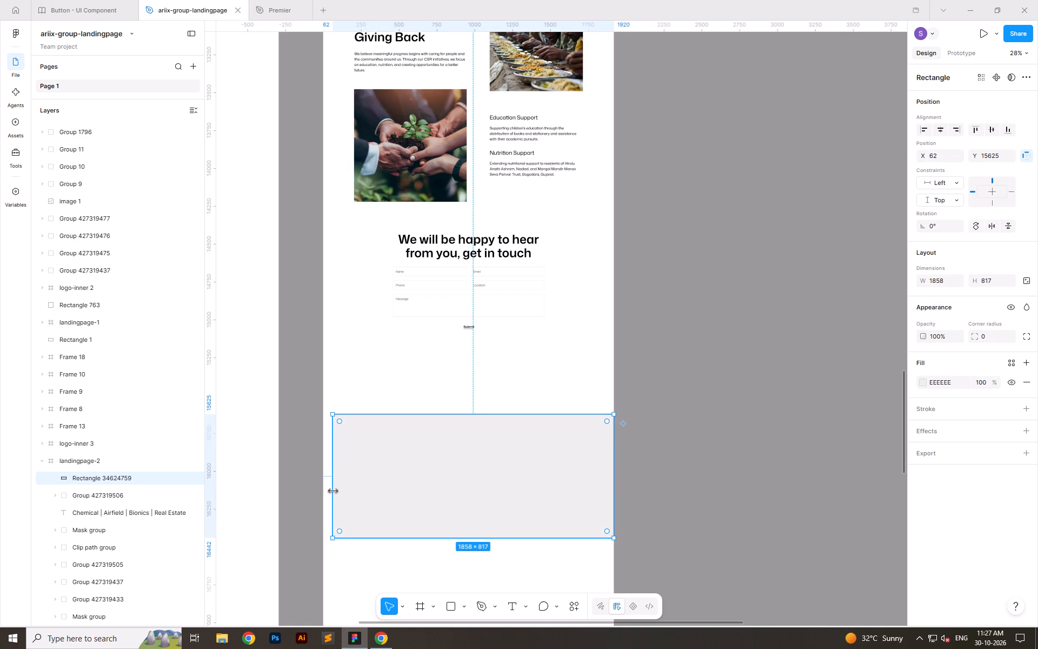
pyautogui.click(333, 491)
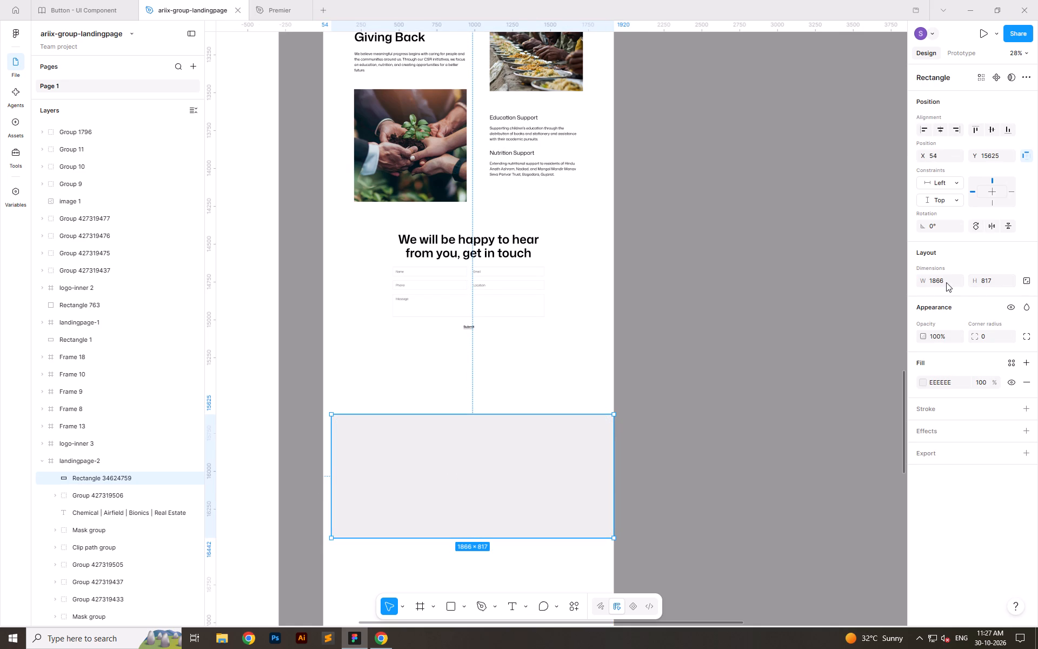
pyautogui.click(946, 282)
pyautogui.write('1920')
pyautogui.press('Return')
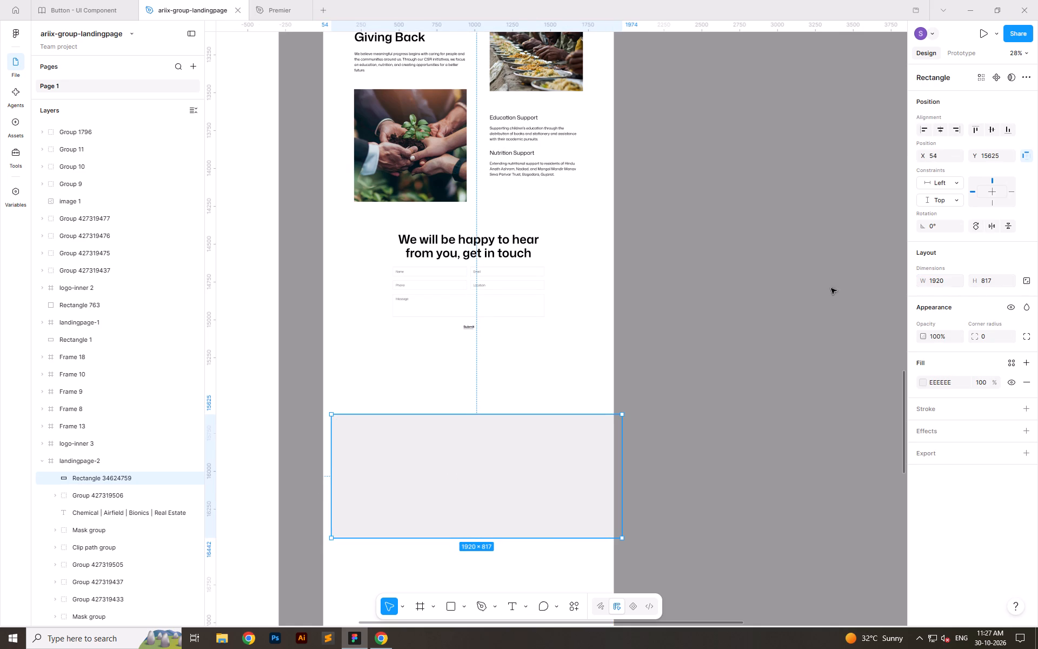
pyautogui.click(937, 132)
# Move the grey rectangle up to about Y 14821, overlapping the contact form, and send it to the back.
pyautogui.moveTo(545, 489); pyautogui.dragTo(544, 479)
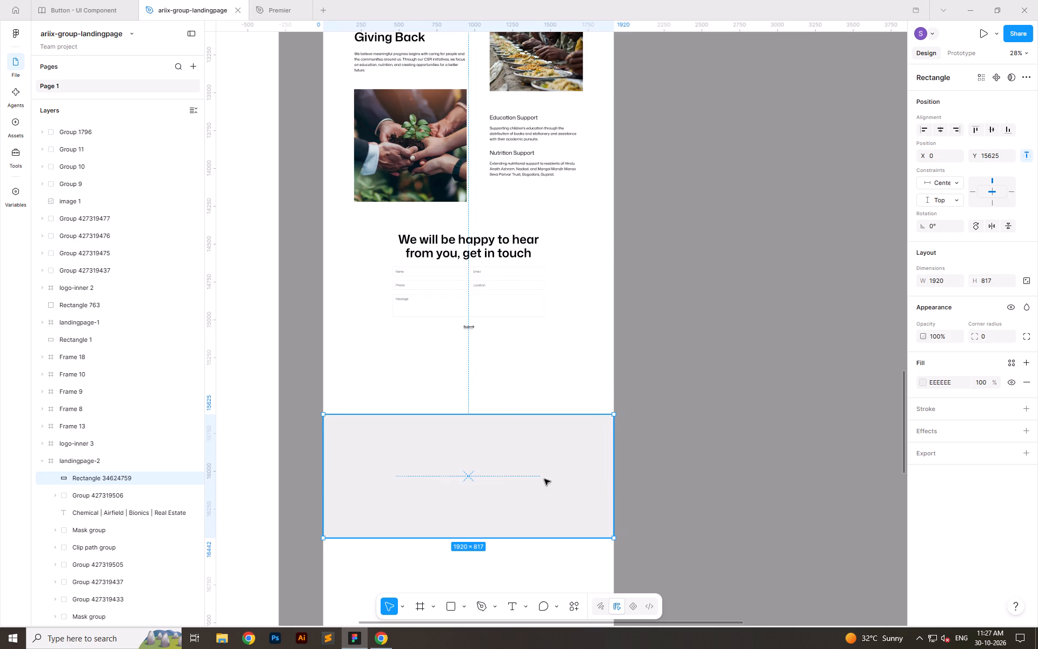
pyautogui.moveTo(544, 479); pyautogui.dragTo(556, 367)
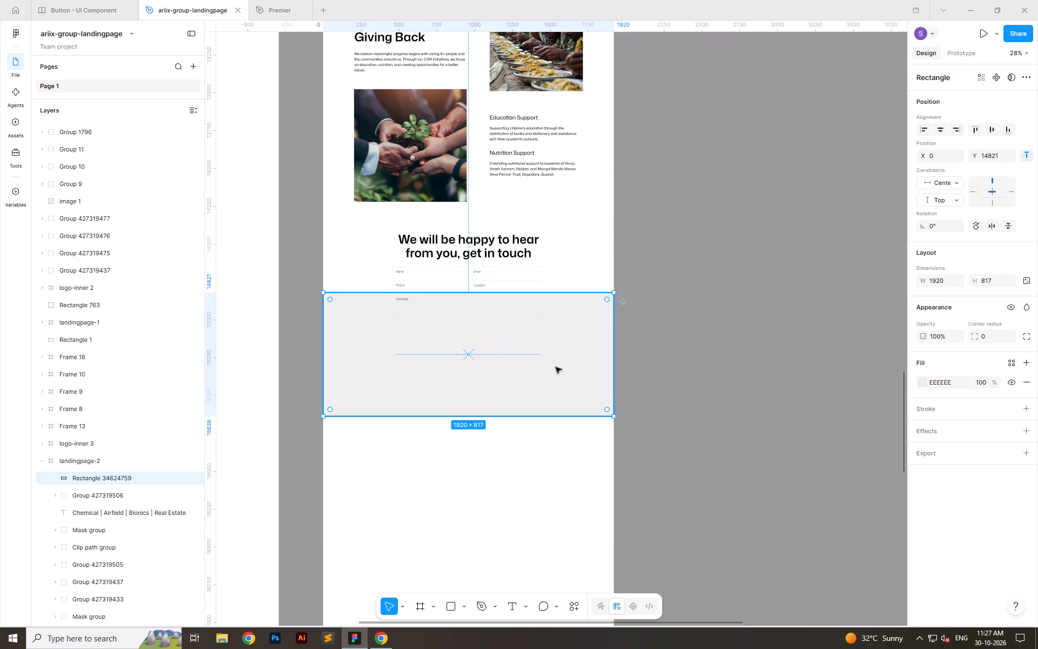
pyautogui.hotkey('ctrl', 'shift', '[')
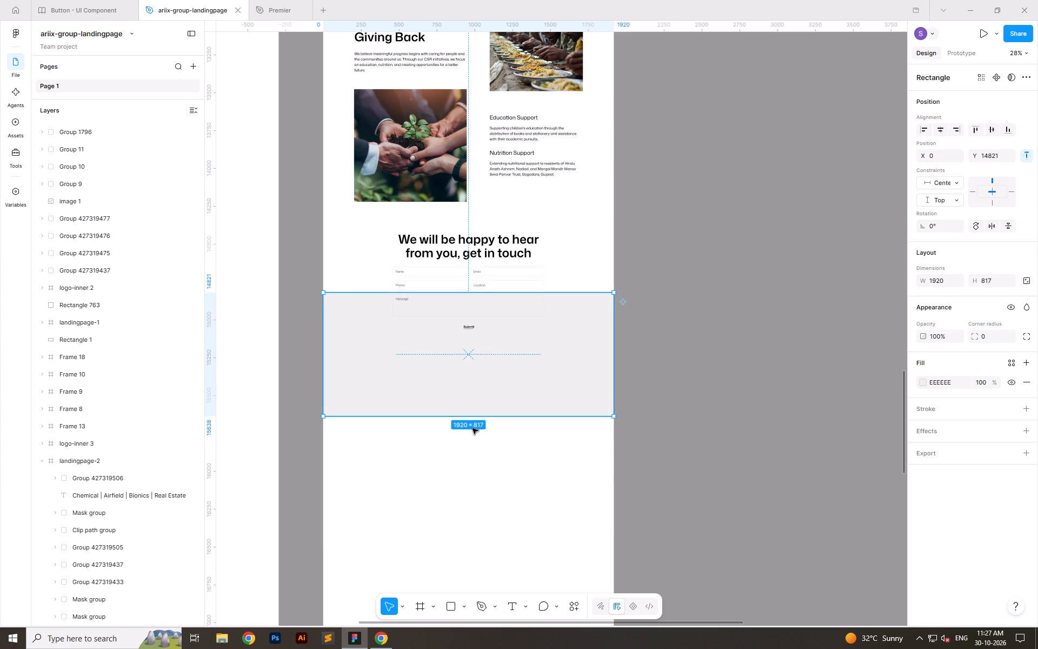
pyautogui.click(640, 396)
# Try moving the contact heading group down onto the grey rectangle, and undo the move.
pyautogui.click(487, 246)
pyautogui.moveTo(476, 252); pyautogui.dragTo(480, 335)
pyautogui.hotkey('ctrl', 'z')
# Cut the form fields group and paste it into the group holding the contact heading and Submit.
pyautogui.click(416, 277)
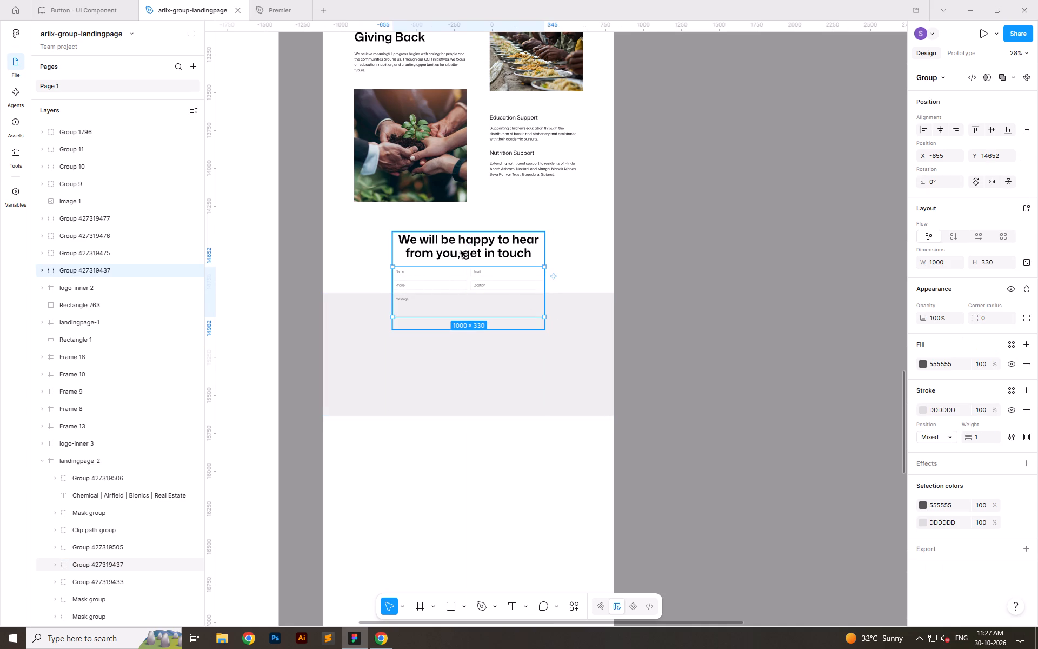
pyautogui.click(472, 252)
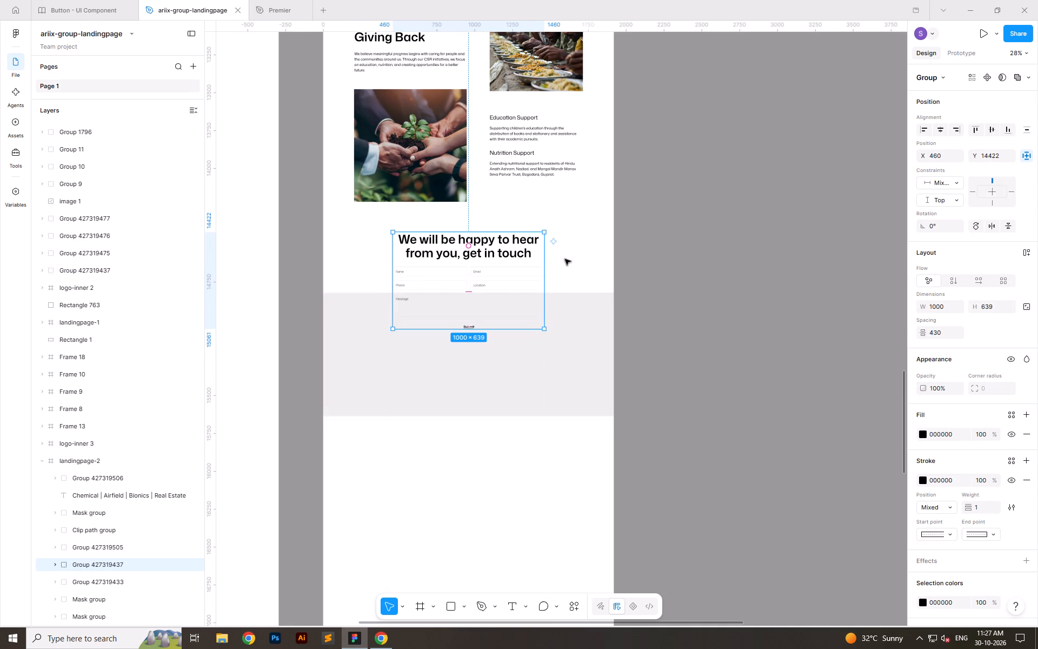
pyautogui.click(424, 274)
pyautogui.hotkey('ctrl', 'x')
pyautogui.click(463, 247)
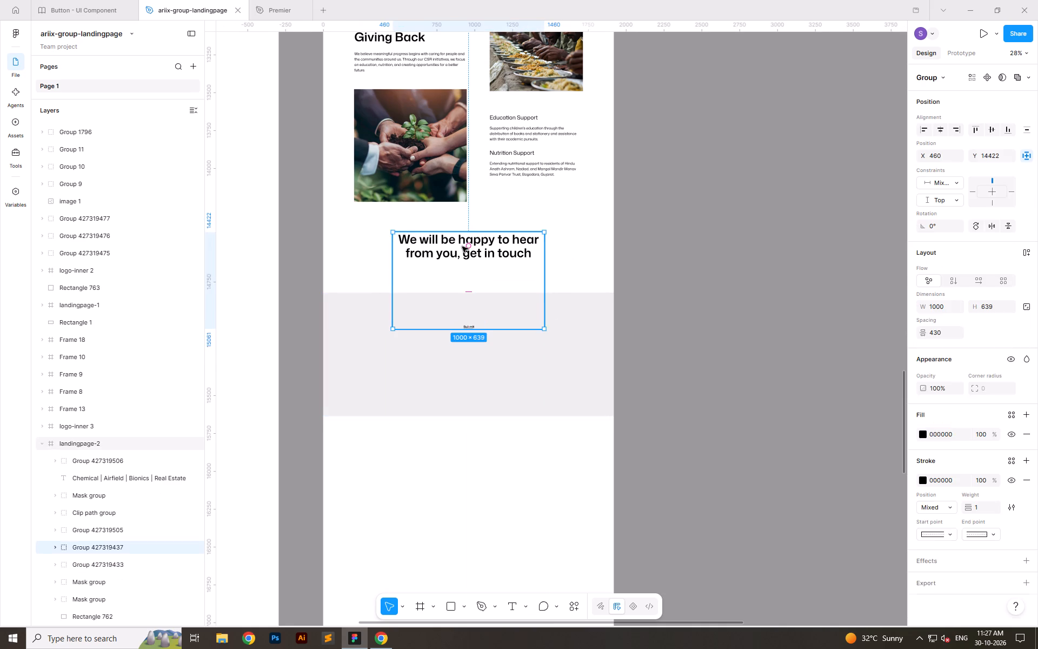
pyautogui.hotkey('ctrl', 'v')
pyautogui.click(782, 319)
# Move the combined contact group down inside the grey rectangle, to about Y 14910.
pyautogui.click(468, 237)
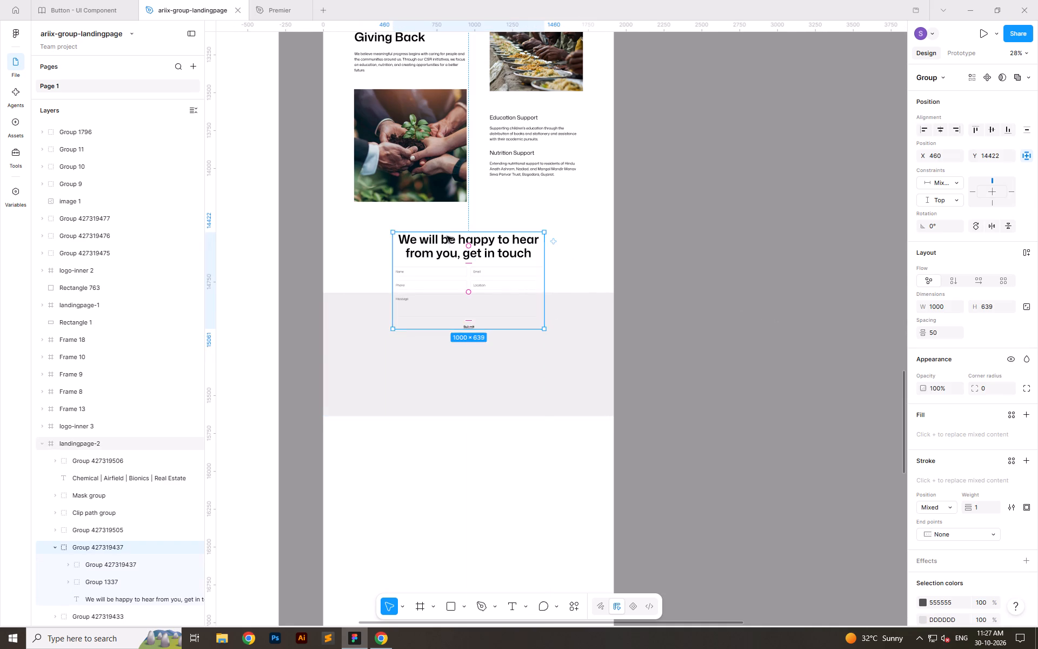
pyautogui.moveTo(446, 238); pyautogui.dragTo(449, 309)
# Extend the grey rectangle's bottom edge down to a height of about 1247.
pyautogui.click(578, 368)
pyautogui.moveTo(550, 418); pyautogui.dragTo(549, 463)
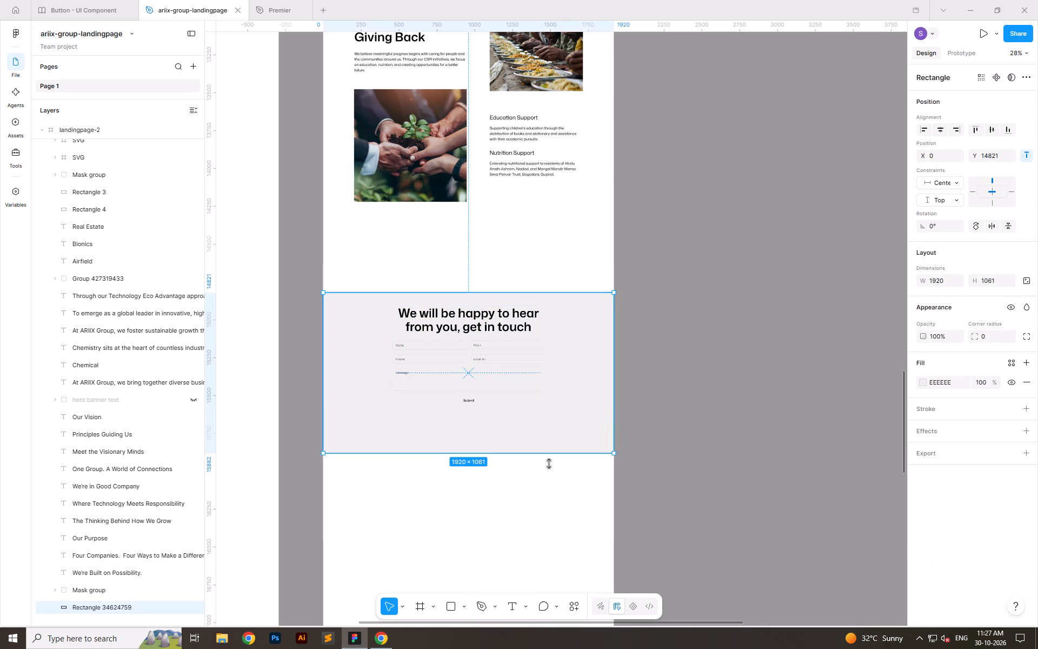
pyautogui.moveTo(549, 463); pyautogui.dragTo(548, 481)
pyautogui.click(596, 383)
# Nudge the contact group down to Y 15021, checking its spacing from the grey rectangle's edges.
pyautogui.click(491, 335)
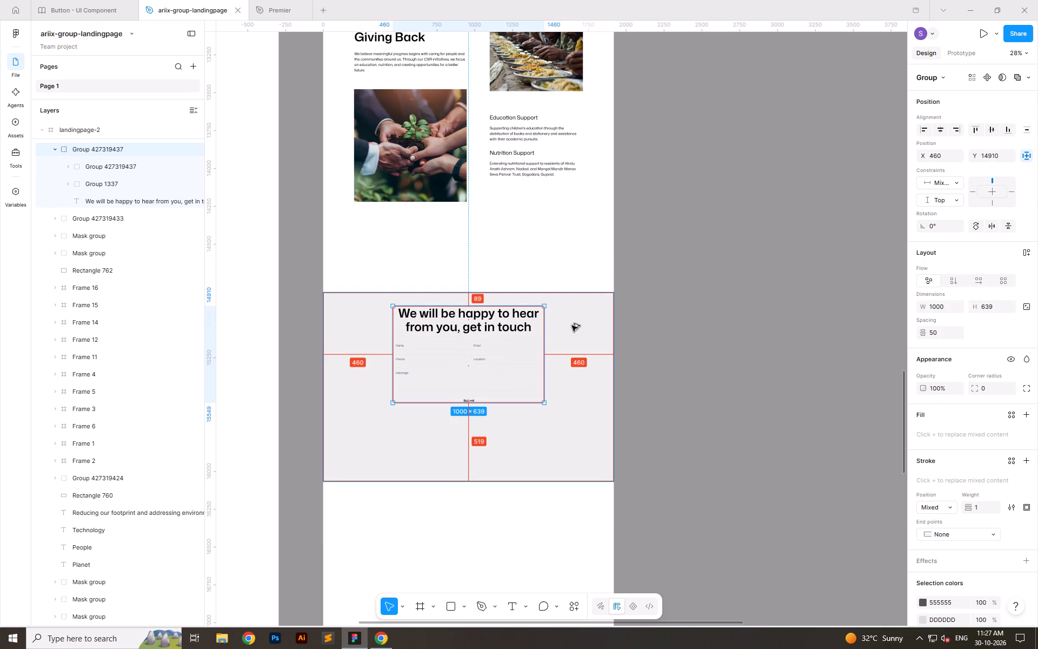
pyautogui.hotkey('alt', 'shift', 'Down')
pyautogui.hotkey('alt', 'shift', 'Down')
pyautogui.hotkey('alt', 'shift', 'Down')
pyautogui.hotkey('alt', 'shift', 'Down')
pyautogui.hotkey('alt', 'shift', 'Down')
pyautogui.hotkey('alt', 'shift', 'Down')
pyautogui.hotkey('alt', 'shift', 'Down')
pyautogui.hotkey('alt', 'shift', 'Down')
pyautogui.hotkey('alt', 'shift', 'Down')
pyautogui.hotkey('alt', 'shift', 'Down')
pyautogui.hotkey('alt', 'shift', 'Down')
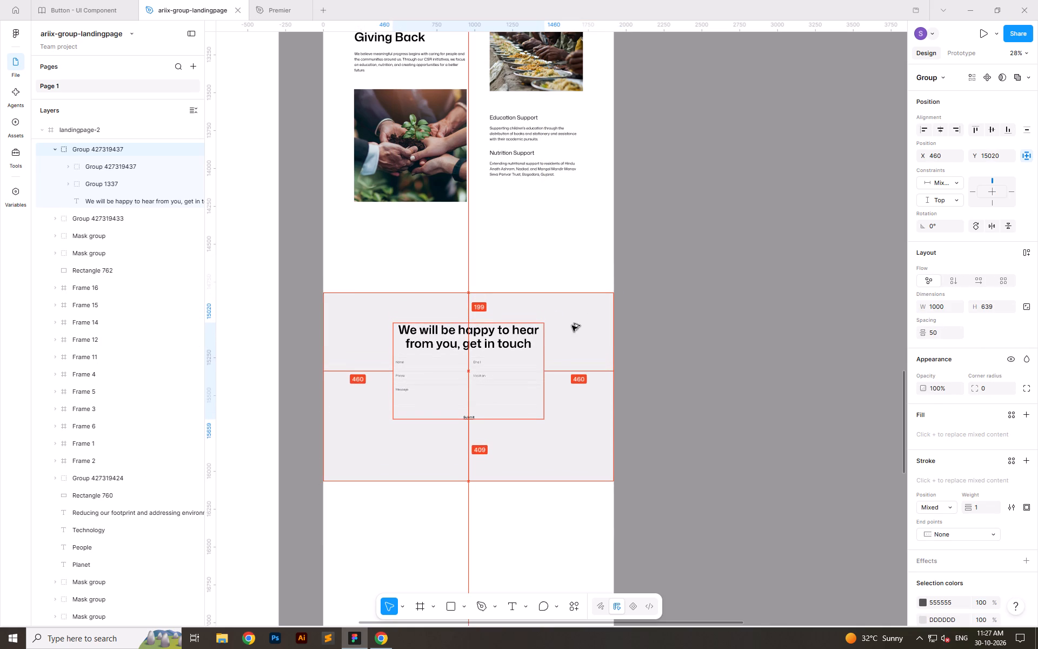
pyautogui.hotkey('alt', 'shift', 'Down')
pyautogui.hotkey('alt', 'shift', 'Up')
pyautogui.hotkey('alt', 'Down')
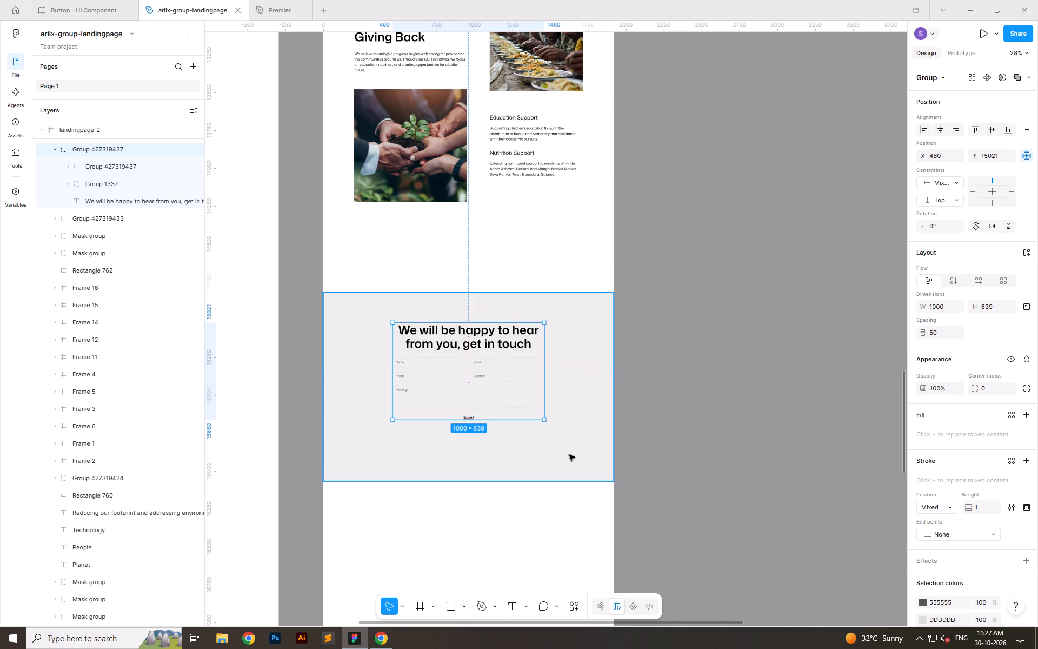
# Reduce the grey rectangle's height by 209, to 1038.
pyautogui.click(562, 437)
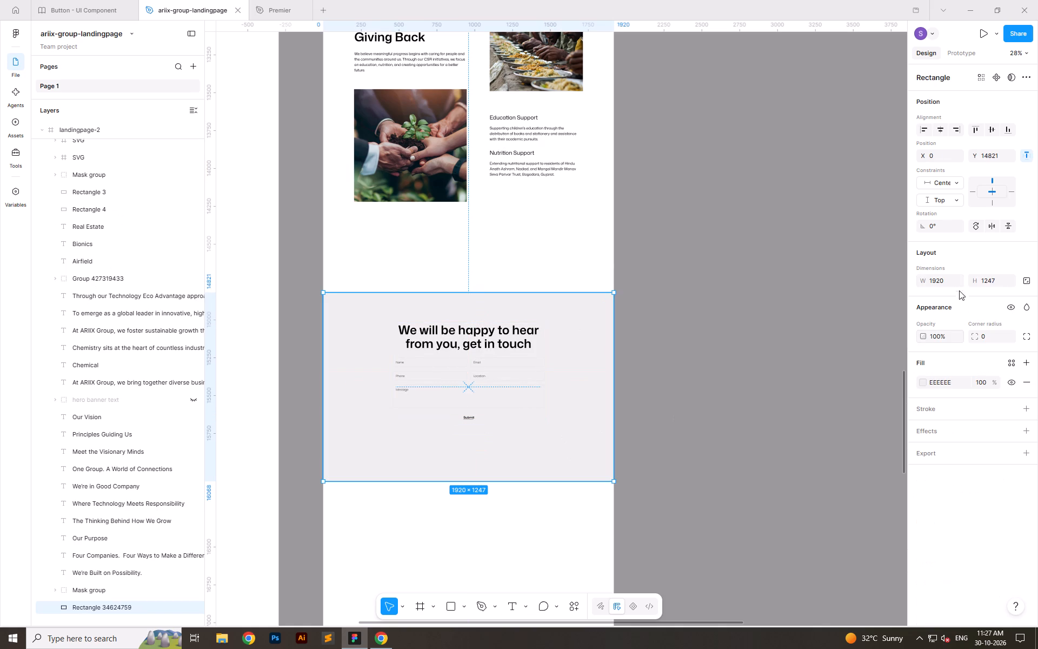
pyautogui.click(999, 283)
pyautogui.press('Right')
pyautogui.write('-209')
pyautogui.press('Return')
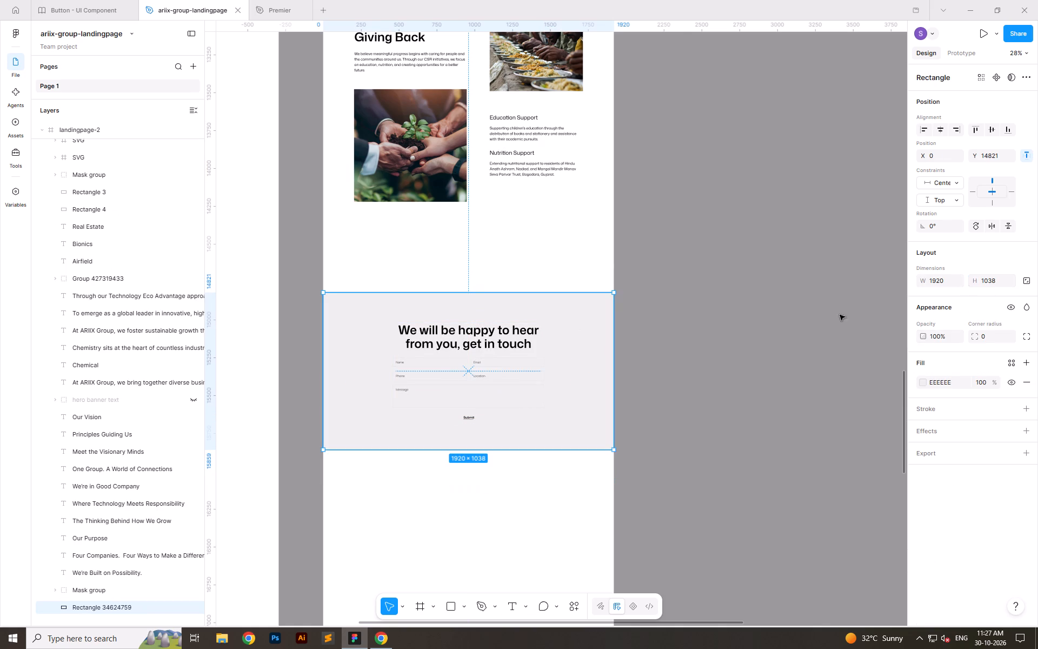
pyautogui.click(778, 395)
# Increase the grey contact background rectangle's height by 1, to 1039.
pyautogui.click(473, 347)
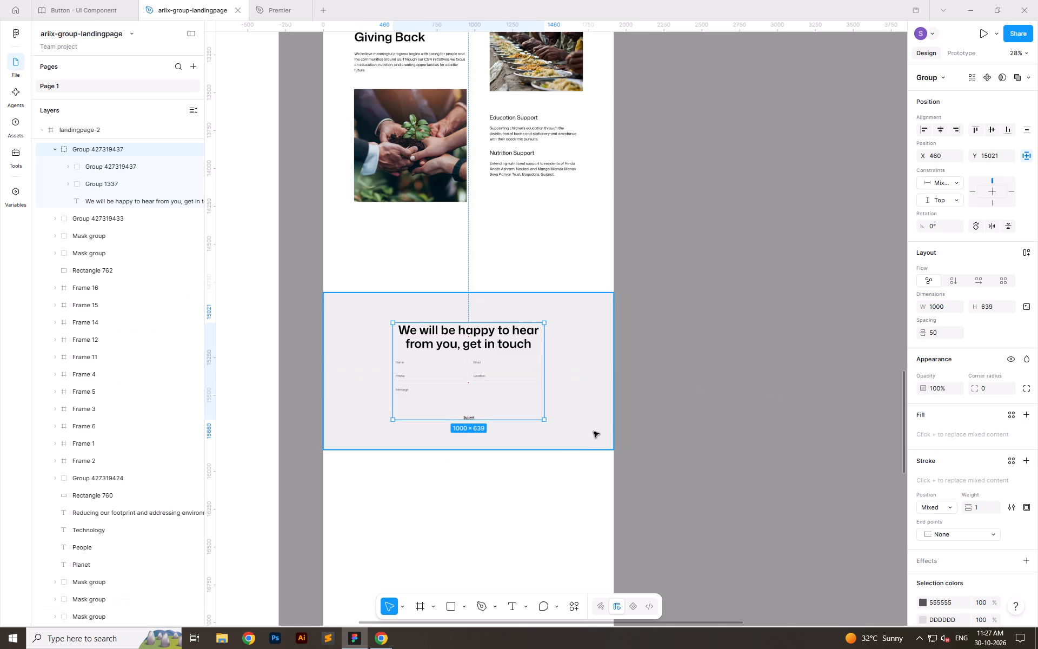
pyautogui.click(594, 432)
pyautogui.click(998, 279)
pyautogui.press('Right')
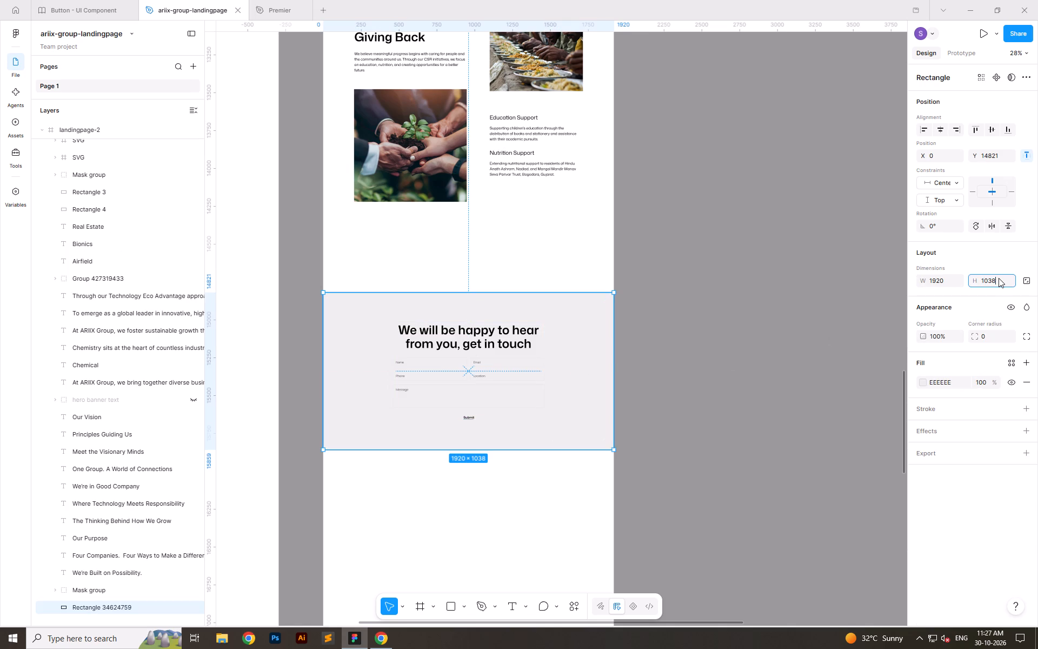
pyautogui.write('+1')
pyautogui.press('Return')
pyautogui.click(680, 332)
# Move the grey rectangle and contact group up together until the rectangle sits at Y 14422, below the Growth Means Giving Back photo.
pyautogui.click(500, 340)
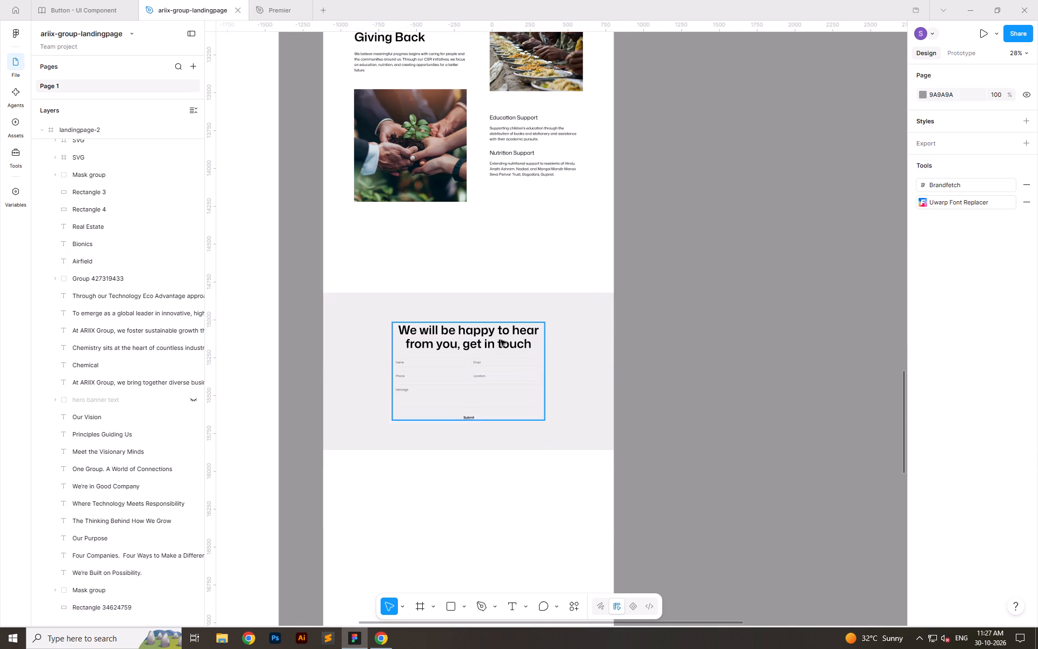
pyautogui.keyDown('shift'); pyautogui.click(568, 412); pyautogui.keyUp('shift')
pyautogui.keyDown('shift'); pyautogui.moveTo(581, 370); pyautogui.dragTo(580, 333); pyautogui.keyUp('shift')
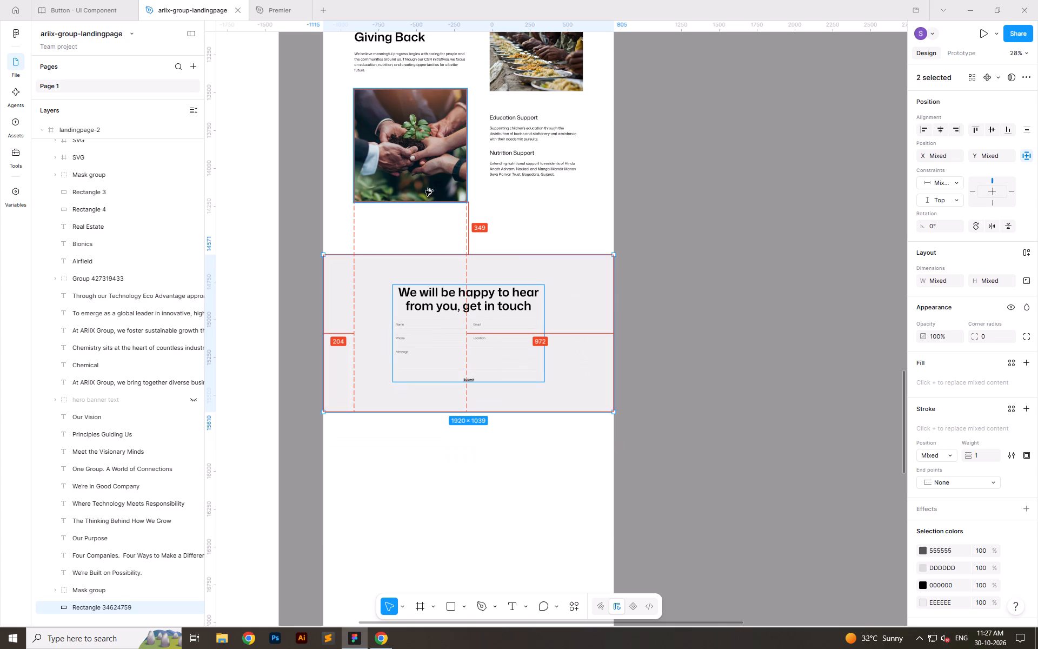
pyautogui.hotkey('alt', 'shift', 'Up')
pyautogui.hotkey('alt', 'shift', 'Up')
pyautogui.hotkey('alt', 'shift', 'Up')
pyautogui.hotkey('alt', 'shift', 'Up')
pyautogui.hotkey('alt', 'shift', 'Up')
pyautogui.hotkey('alt', 'shift', 'Up')
pyautogui.hotkey('alt', 'shift', 'Up')
pyautogui.hotkey('alt', 'shift', 'Up')
pyautogui.hotkey('alt', 'shift', 'Up')
pyautogui.hotkey('alt', 'shift', 'Up')
pyautogui.hotkey('alt', 'shift', 'Up')
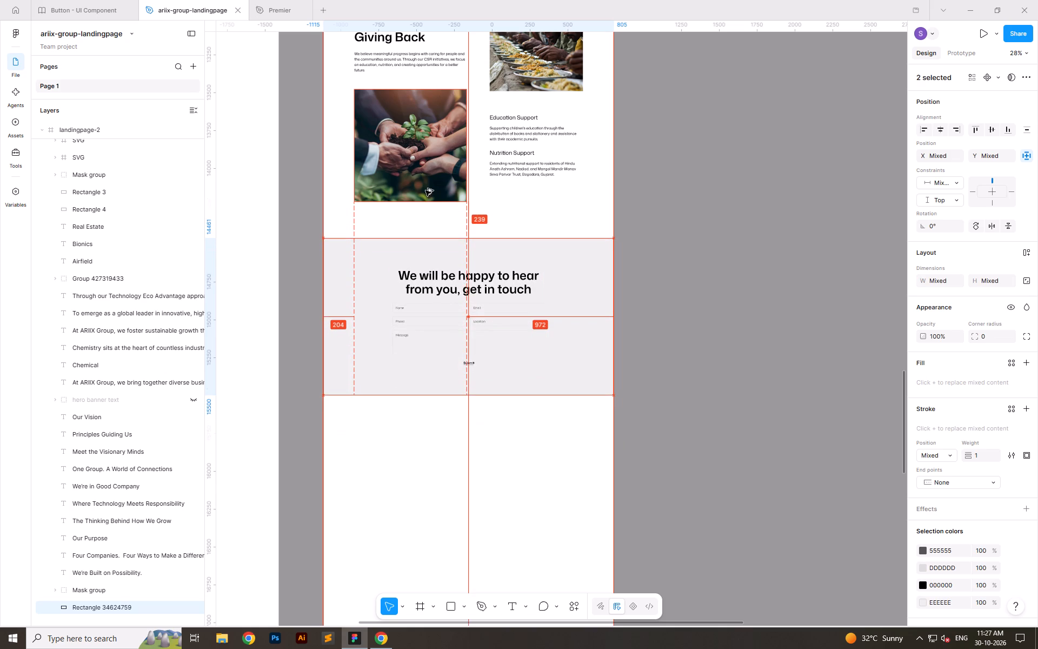
pyautogui.hotkey('alt', 'shift', 'Up')
pyautogui.hotkey('alt', 'shift', 'Up')
pyautogui.hotkey('alt', 'shift', 'Up')
pyautogui.hotkey('alt', 'shift', 'Up')
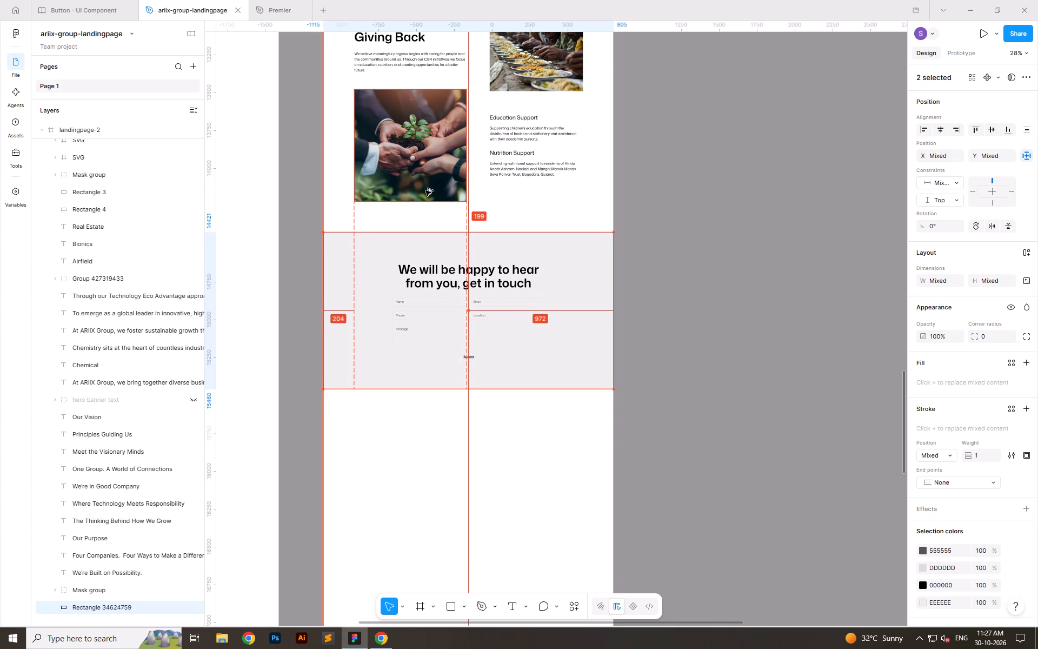
pyautogui.hotkey('alt', 'Down')
pyautogui.click(831, 359)
# Examine the contact section's spacing around the form and below the Growth Means Giving Back section.
pyautogui.keyDown('ctrl'); pyautogui.scroll(-5, 630, 500); pyautogui.keyUp('ctrl')
pyautogui.keyDown('ctrl'); pyautogui.scroll(16, 490, 422); pyautogui.keyUp('ctrl')
pyautogui.scroll(-5, 357, 448)
pyautogui.keyDown('ctrl'); pyautogui.scroll(1, 412, 288); pyautogui.keyUp('ctrl')
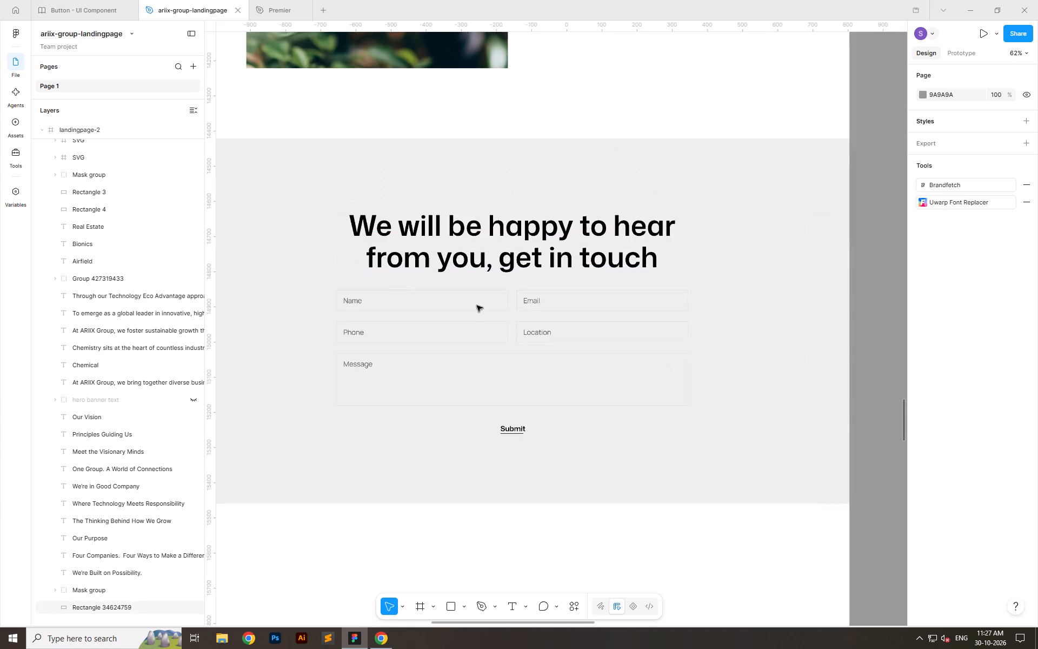
pyautogui.keyDown('ctrl'); pyautogui.scroll(-4, 505, 459); pyautogui.keyUp('ctrl')
pyautogui.click(799, 418)
pyautogui.keyDown('ctrl'); pyautogui.scroll(-6, 438, 584); pyautogui.keyUp('ctrl')
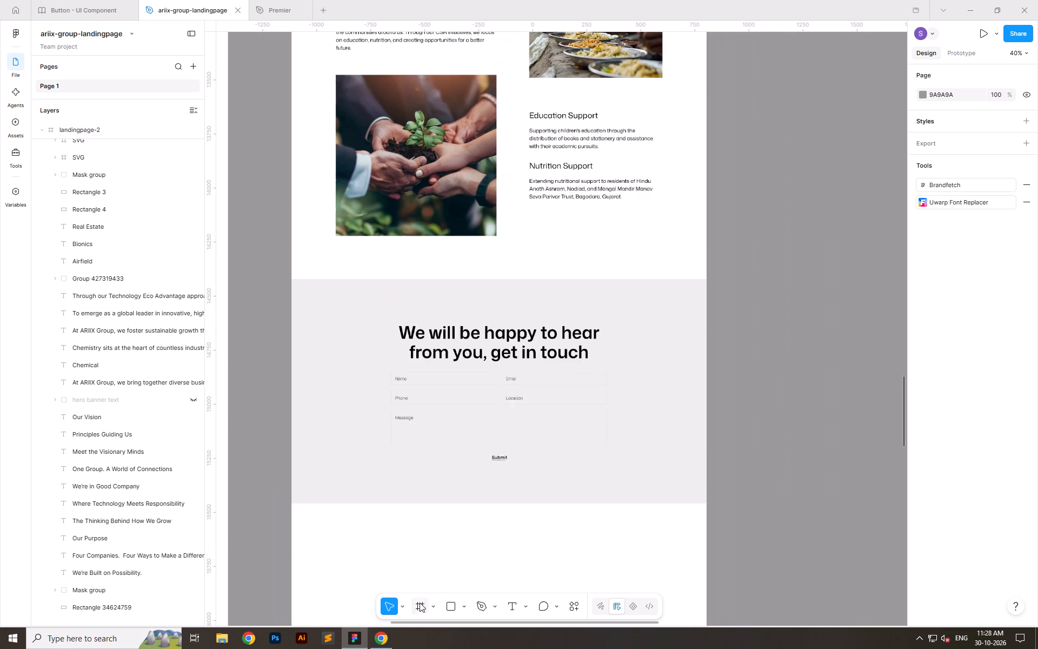
pyautogui.keyDown('ctrl'); pyautogui.scroll(-7, 420, 602); pyautogui.keyUp('ctrl')
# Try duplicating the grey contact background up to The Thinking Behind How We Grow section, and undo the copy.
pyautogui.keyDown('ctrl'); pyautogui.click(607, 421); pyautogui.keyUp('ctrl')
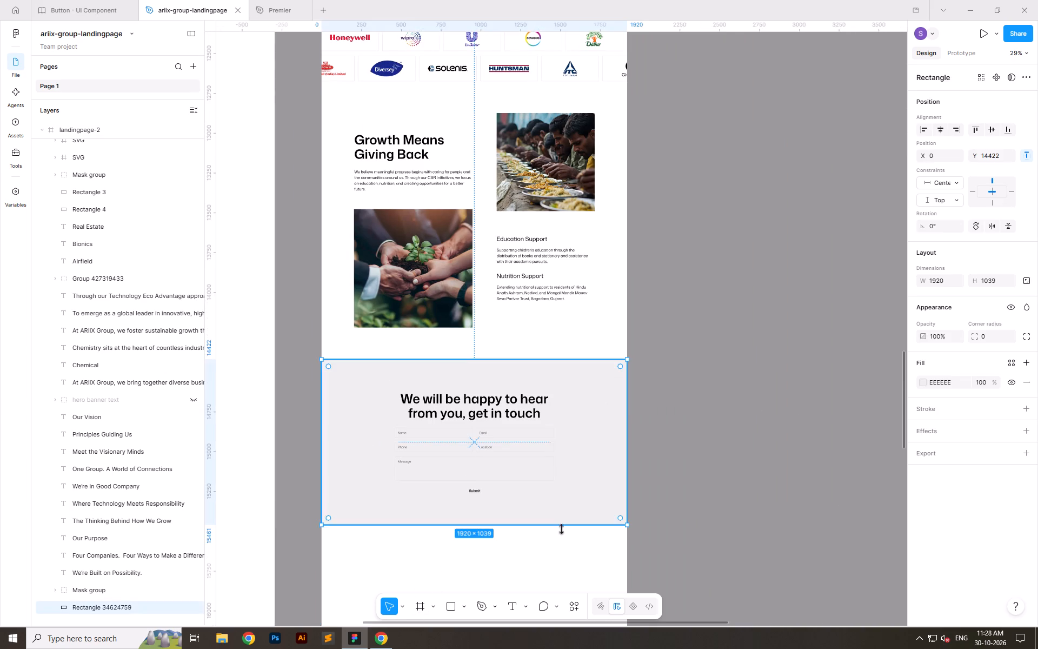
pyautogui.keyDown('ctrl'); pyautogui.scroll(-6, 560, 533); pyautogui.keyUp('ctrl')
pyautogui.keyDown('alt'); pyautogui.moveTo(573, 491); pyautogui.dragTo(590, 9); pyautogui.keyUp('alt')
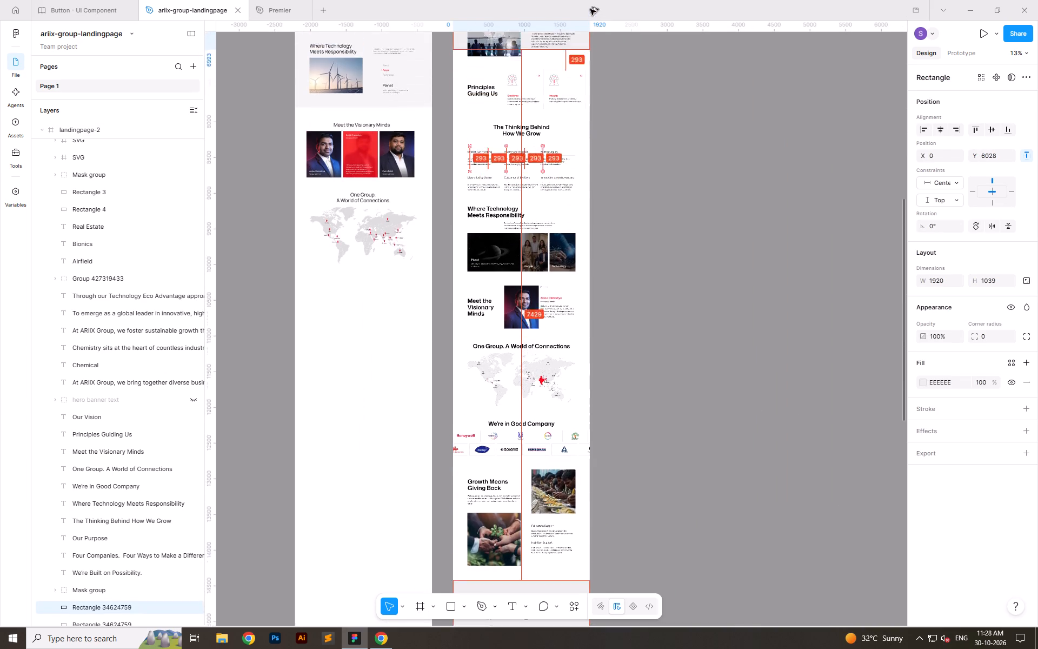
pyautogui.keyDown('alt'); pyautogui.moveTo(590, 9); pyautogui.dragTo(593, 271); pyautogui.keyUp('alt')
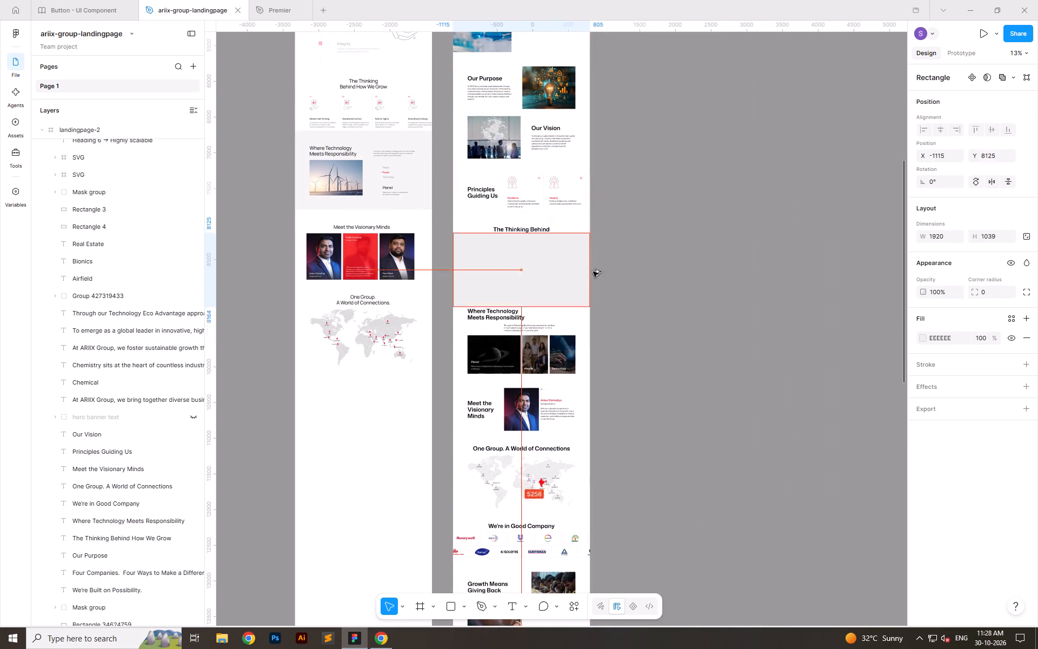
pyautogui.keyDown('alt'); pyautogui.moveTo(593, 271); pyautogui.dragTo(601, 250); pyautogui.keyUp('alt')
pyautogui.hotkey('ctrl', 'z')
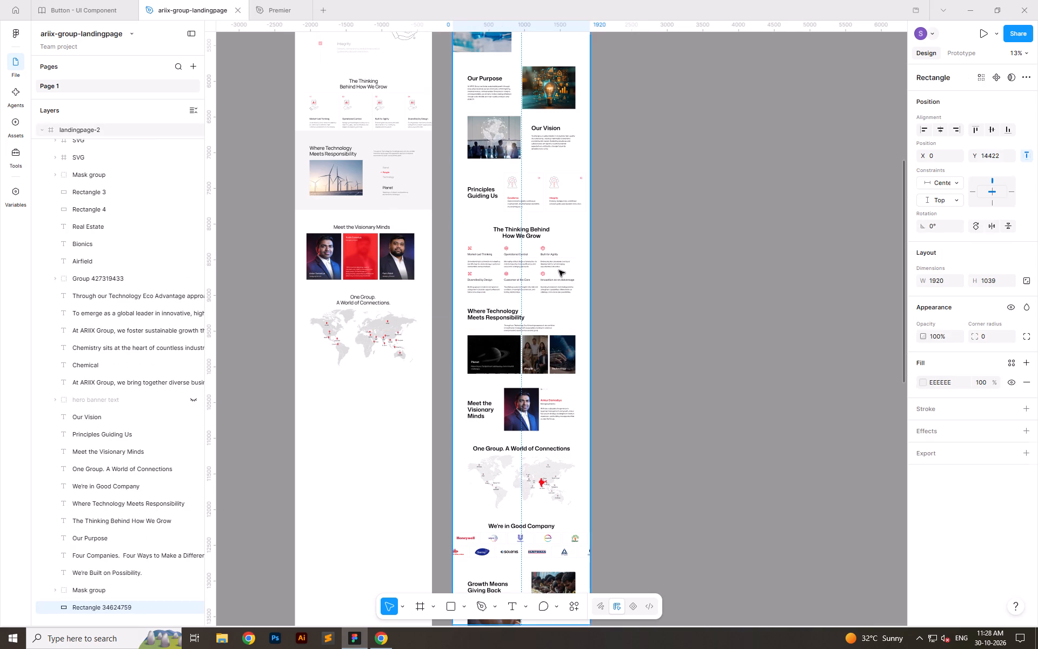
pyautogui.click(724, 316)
# Duplicate the grey contact background rectangle up behind the Our Purpose and Our Vision sections, at Y 5764.
pyautogui.keyDown('ctrl'); pyautogui.scroll(-6, 593, 325); pyautogui.keyUp('ctrl')
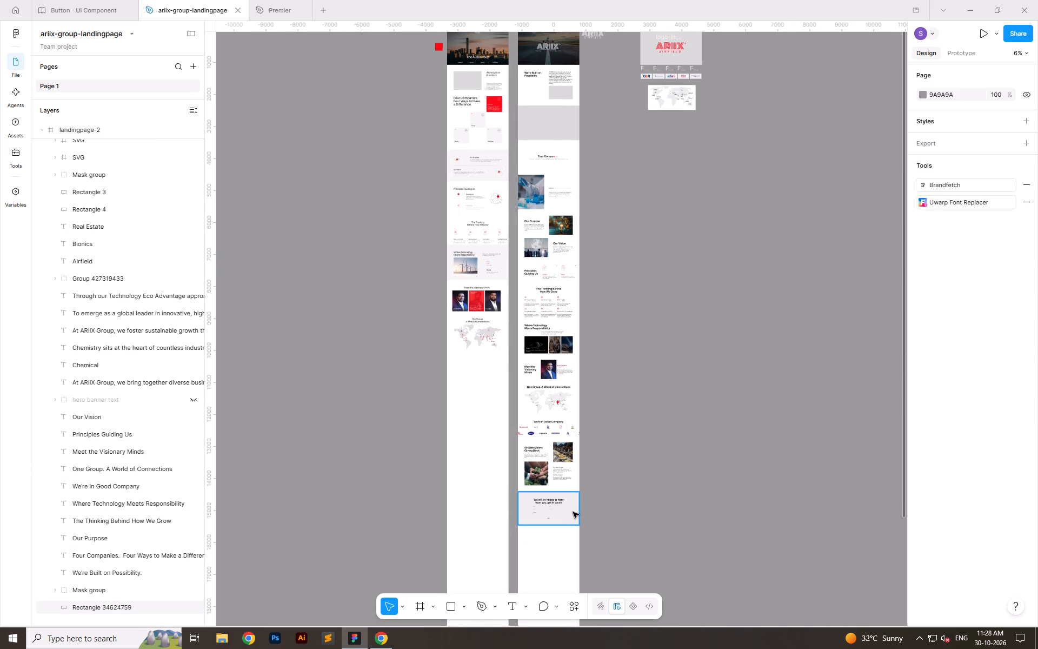
pyautogui.keyDown('alt'); pyautogui.moveTo(573, 512); pyautogui.dragTo(573, 235); pyautogui.keyUp('alt')
pyautogui.keyDown('ctrl'); pyautogui.scroll(-6, 517, 240); pyautogui.keyUp('ctrl')
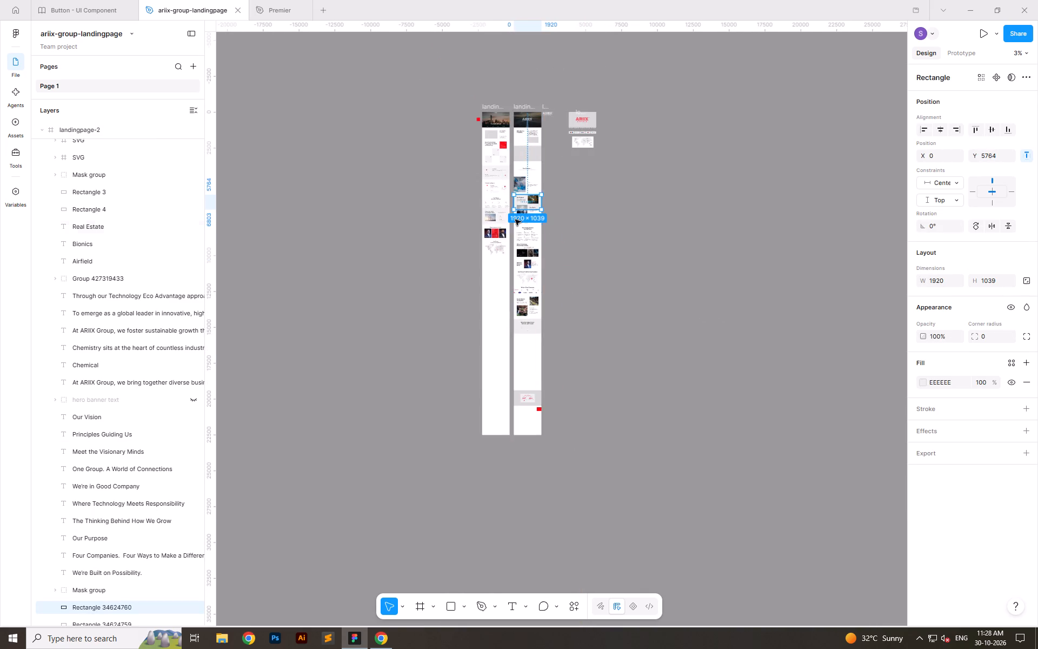
# Move all sections from Principles Guiding Us through the contact form down together, opening a gap below Our Vision.
pyautogui.keyDown('ctrl'); pyautogui.scroll(7, 510, 233); pyautogui.keyUp('ctrl')
pyautogui.keyDown('ctrl'); pyautogui.moveTo(510, 169); pyautogui.dragTo(608, 401); pyautogui.keyUp('ctrl')
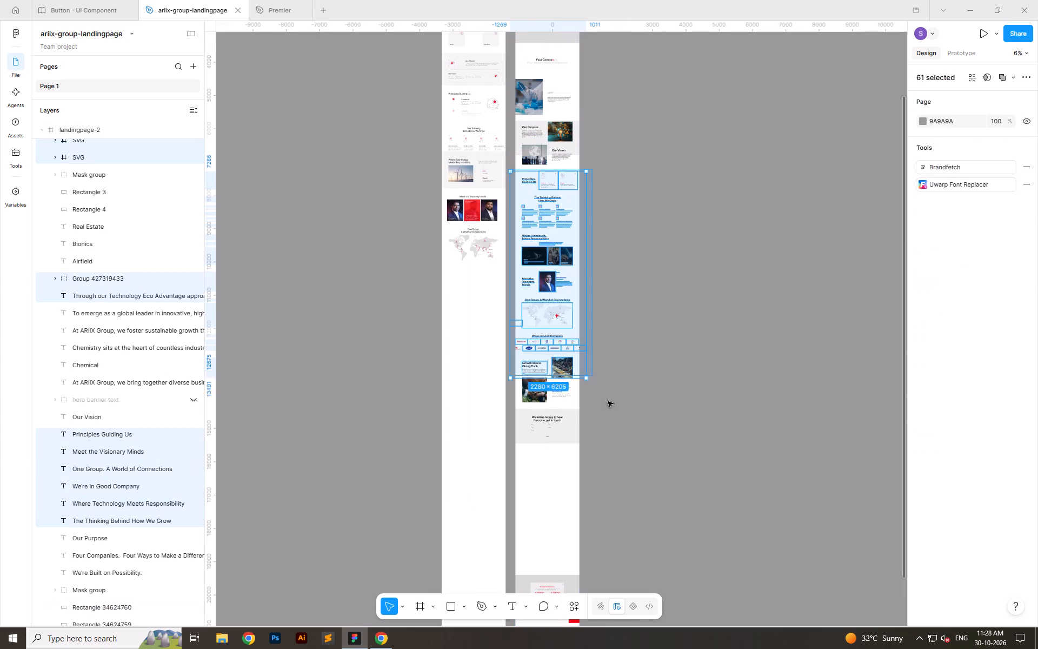
pyautogui.keyDown('ctrl'); pyautogui.moveTo(608, 401); pyautogui.dragTo(669, 485); pyautogui.keyUp('ctrl')
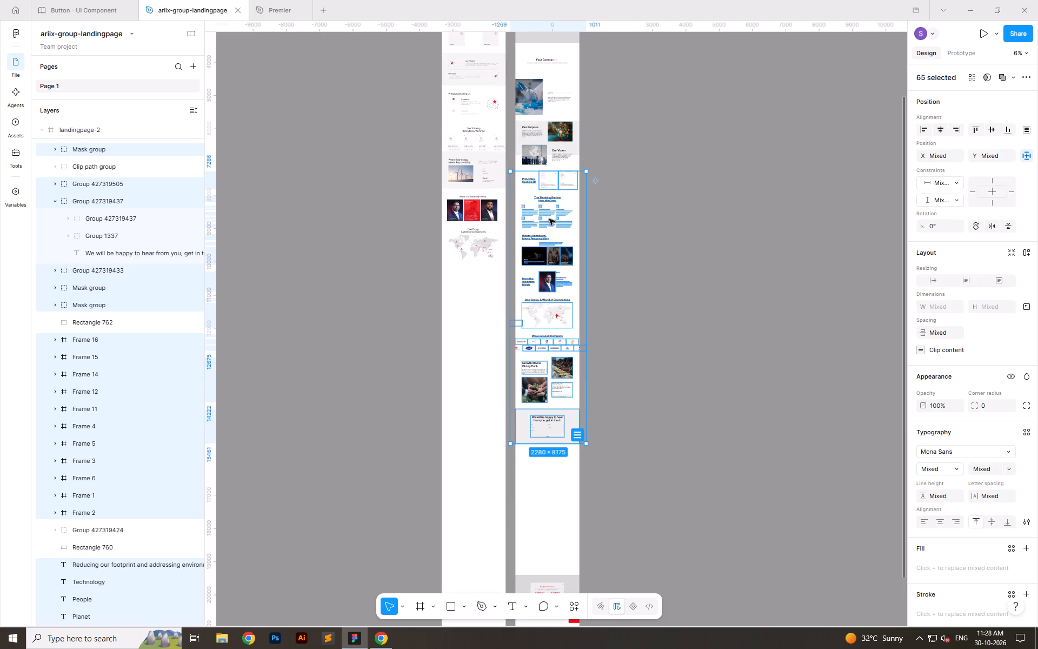
pyautogui.keyDown('shift'); pyautogui.moveTo(548, 218); pyautogui.dragTo(548, 263); pyautogui.keyUp('shift')
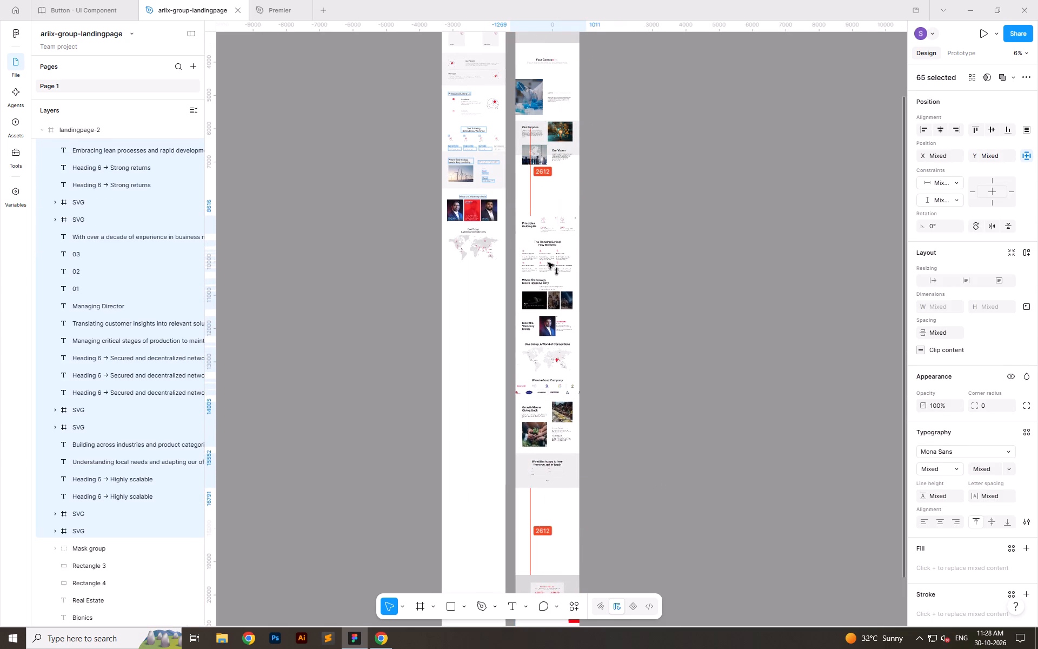
pyautogui.keyDown('shift'); pyautogui.moveTo(548, 263); pyautogui.dragTo(549, 267); pyautogui.keyUp('shift')
pyautogui.click(749, 298)
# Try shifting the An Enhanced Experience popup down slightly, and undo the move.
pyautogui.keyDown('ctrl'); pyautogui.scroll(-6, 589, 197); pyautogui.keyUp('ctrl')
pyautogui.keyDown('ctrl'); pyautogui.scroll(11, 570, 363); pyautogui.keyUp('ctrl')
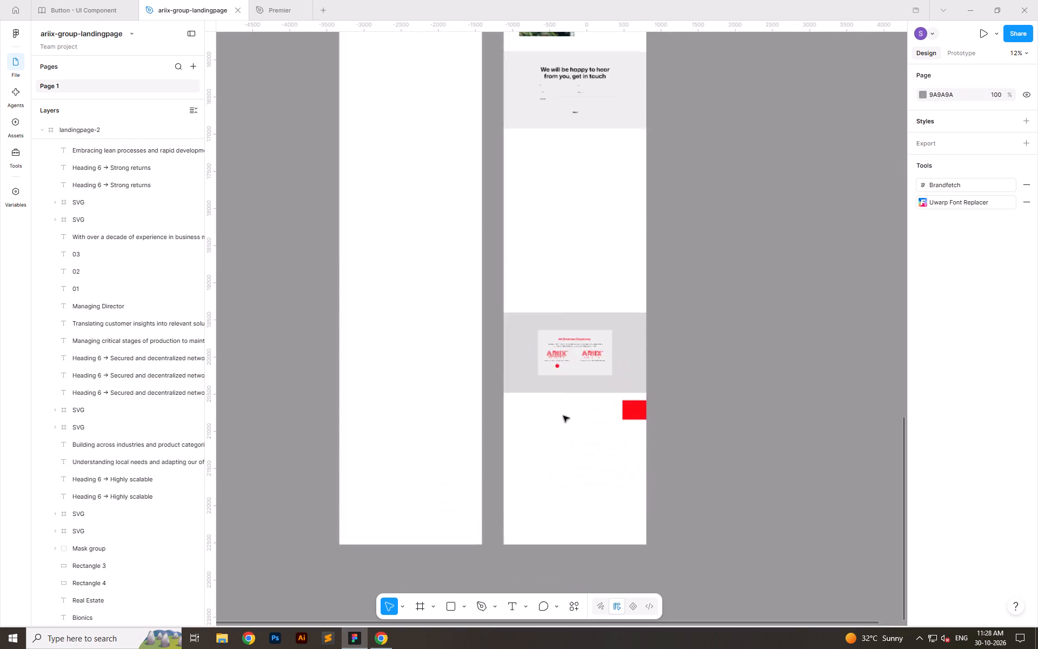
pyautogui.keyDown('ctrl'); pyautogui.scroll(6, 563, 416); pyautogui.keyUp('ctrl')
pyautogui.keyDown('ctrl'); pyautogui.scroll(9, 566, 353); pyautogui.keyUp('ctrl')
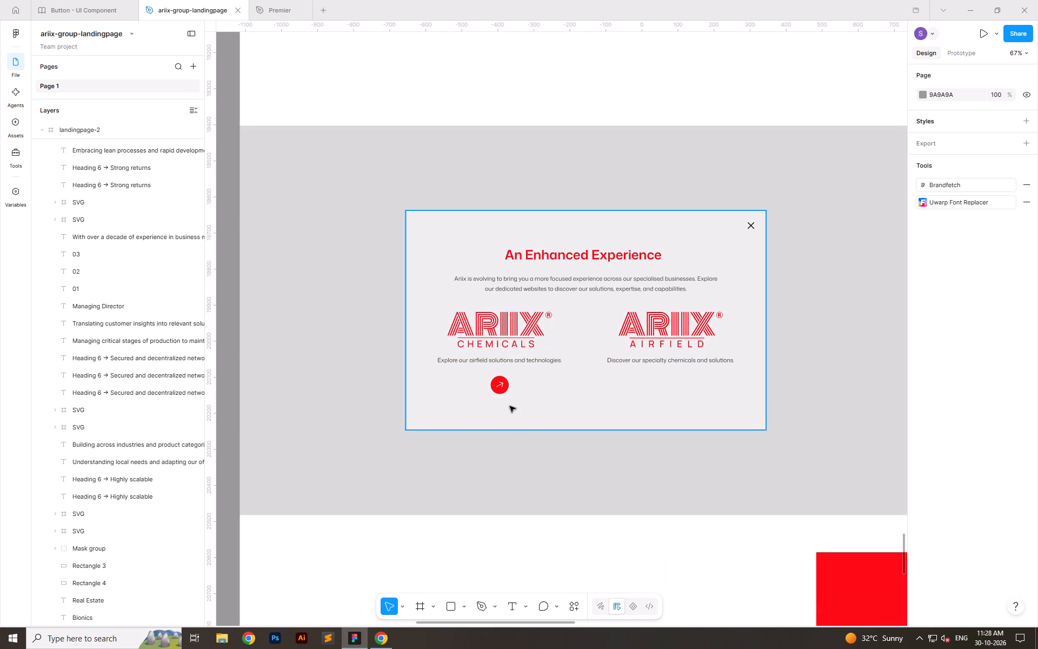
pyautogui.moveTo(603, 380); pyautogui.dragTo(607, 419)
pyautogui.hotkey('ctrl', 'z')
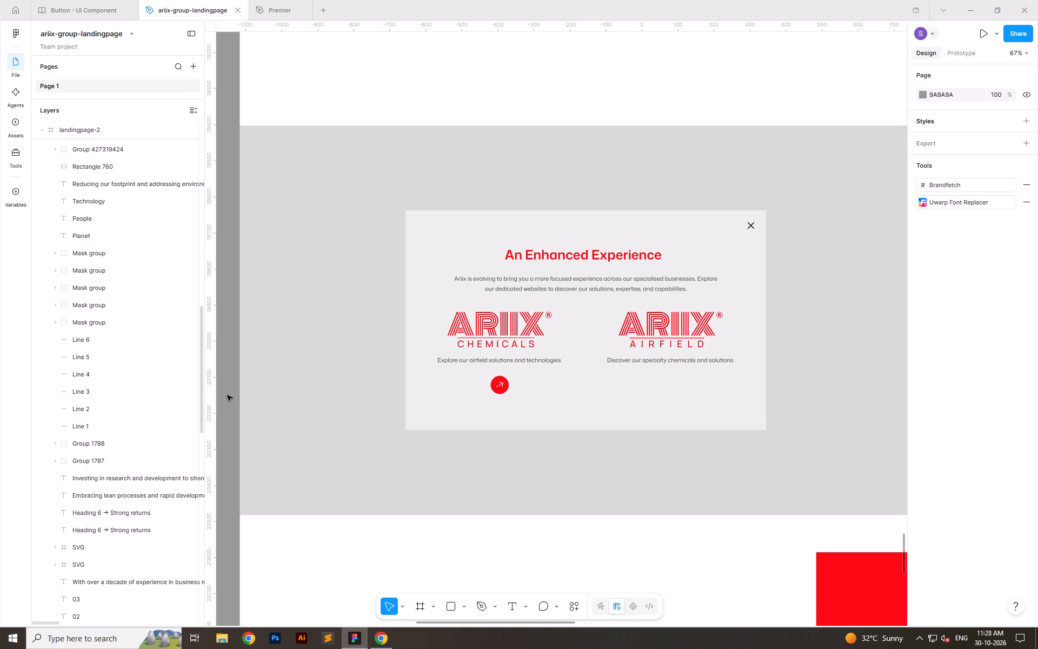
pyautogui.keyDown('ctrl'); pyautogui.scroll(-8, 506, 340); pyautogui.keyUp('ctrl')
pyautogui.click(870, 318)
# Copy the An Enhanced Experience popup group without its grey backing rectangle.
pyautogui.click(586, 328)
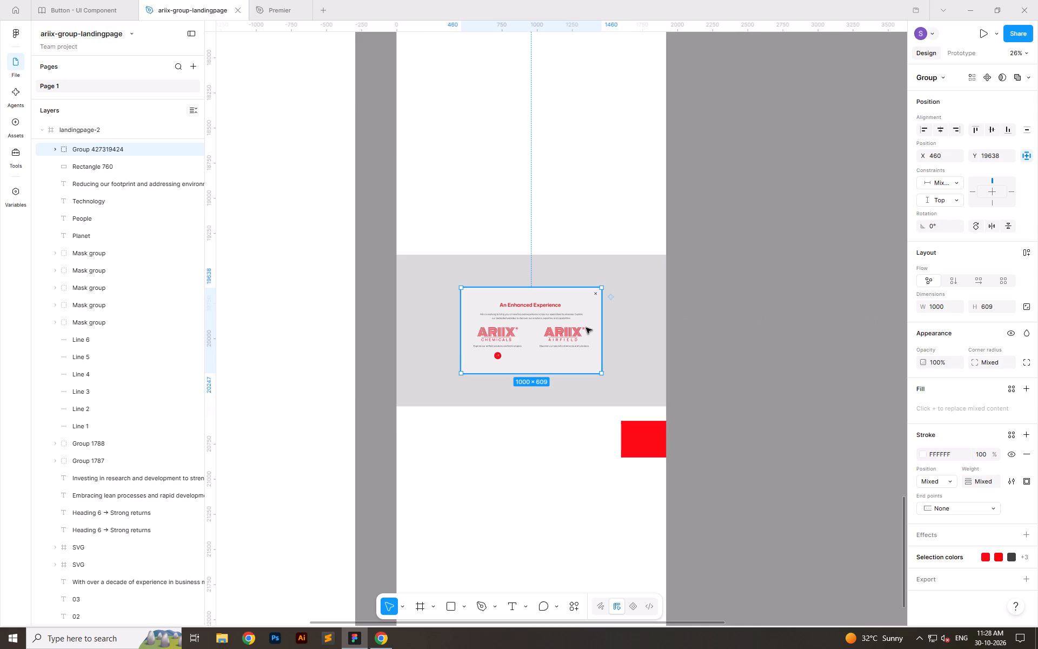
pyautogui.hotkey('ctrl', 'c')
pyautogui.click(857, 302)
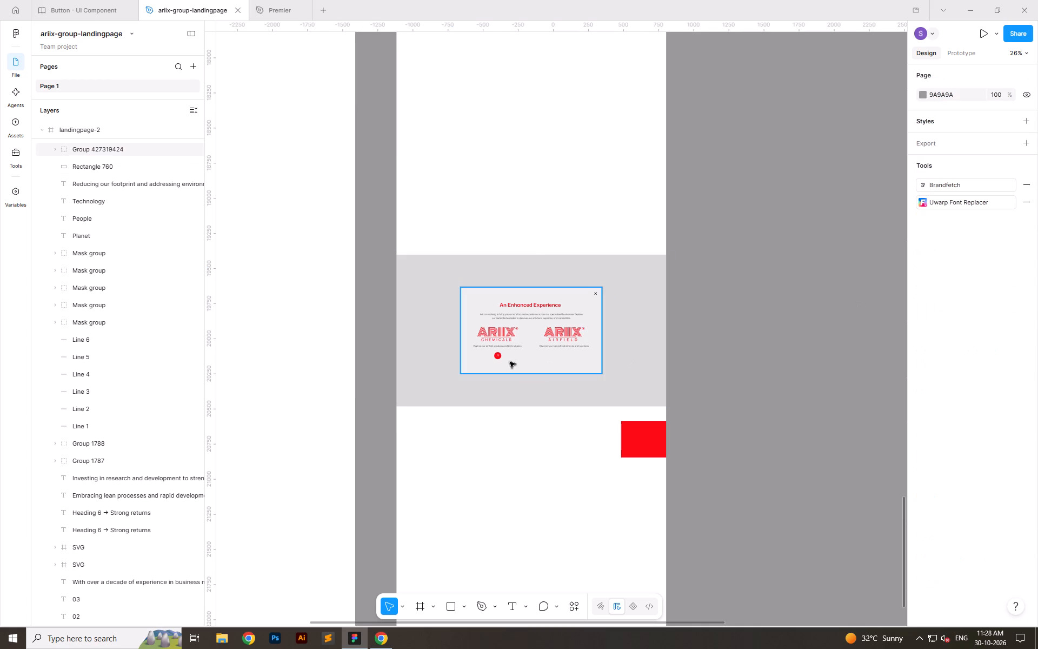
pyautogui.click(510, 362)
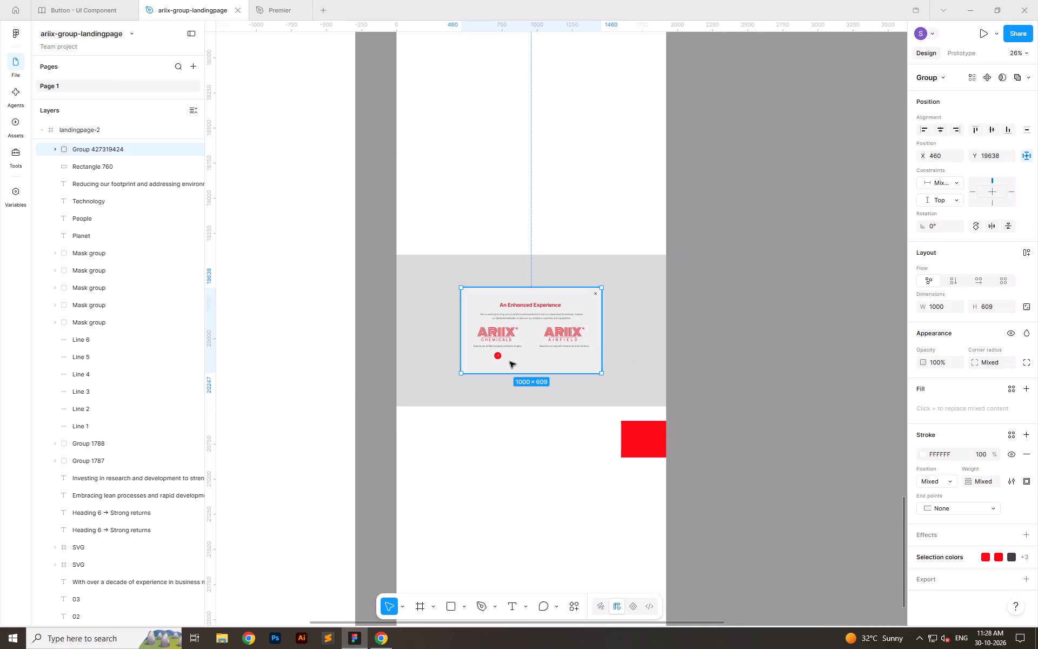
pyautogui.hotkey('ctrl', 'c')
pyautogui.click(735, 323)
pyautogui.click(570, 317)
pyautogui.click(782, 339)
# Copy the An Enhanced Experience popup group together with its 1920 × 1080 grey backing rectangle.
pyautogui.moveTo(737, 389); pyautogui.dragTo(411, 290)
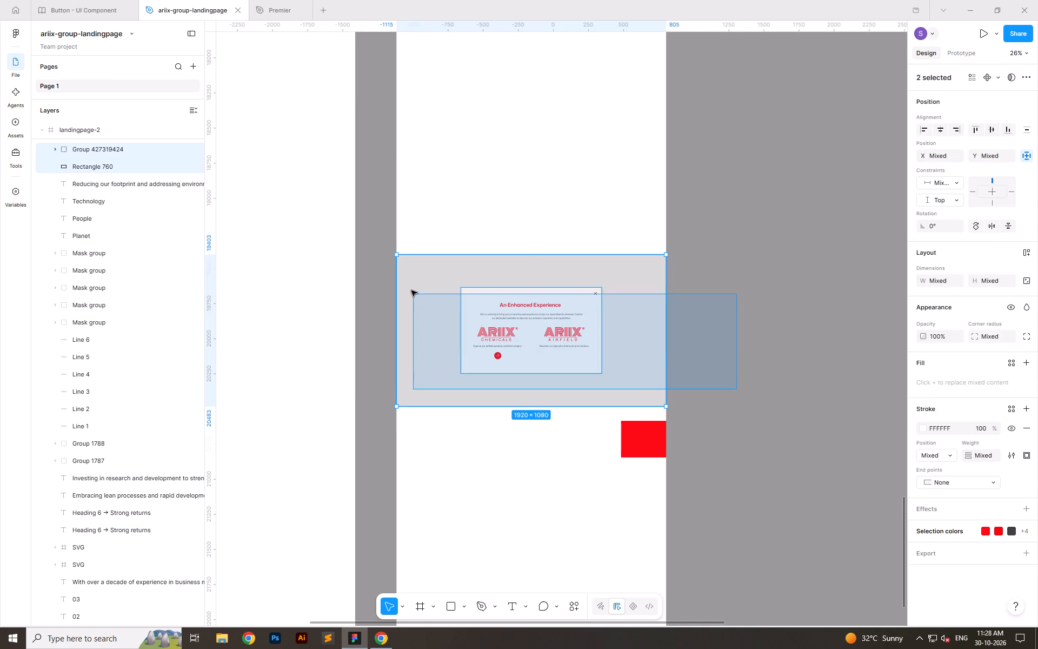
pyautogui.moveTo(411, 290); pyautogui.dragTo(386, 269)
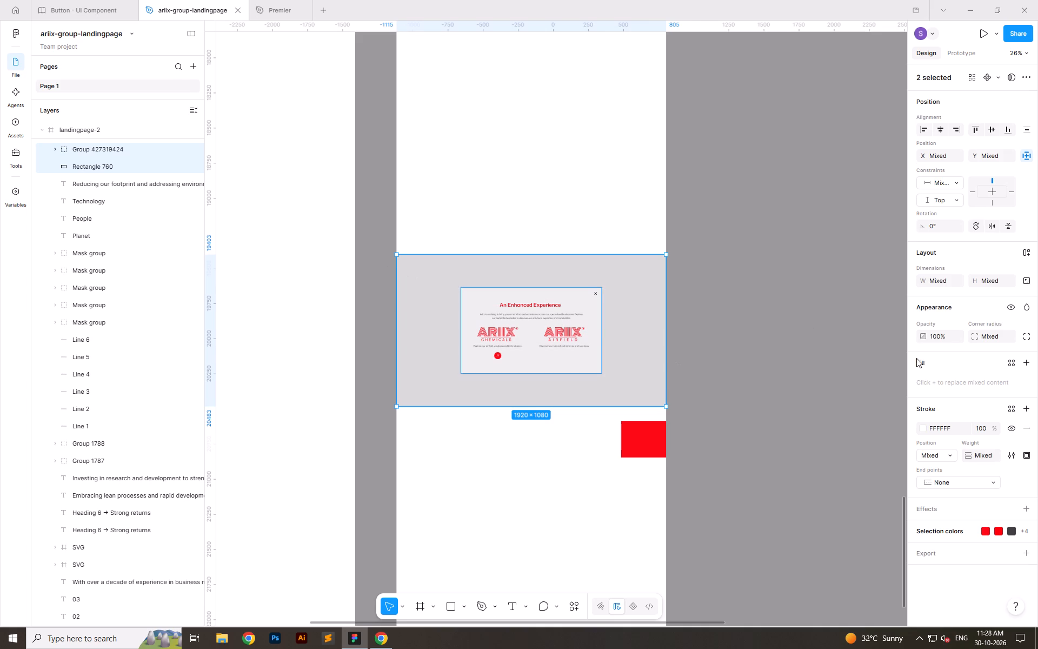
pyautogui.hotkey('ctrl', 'c')
pyautogui.click(796, 339)
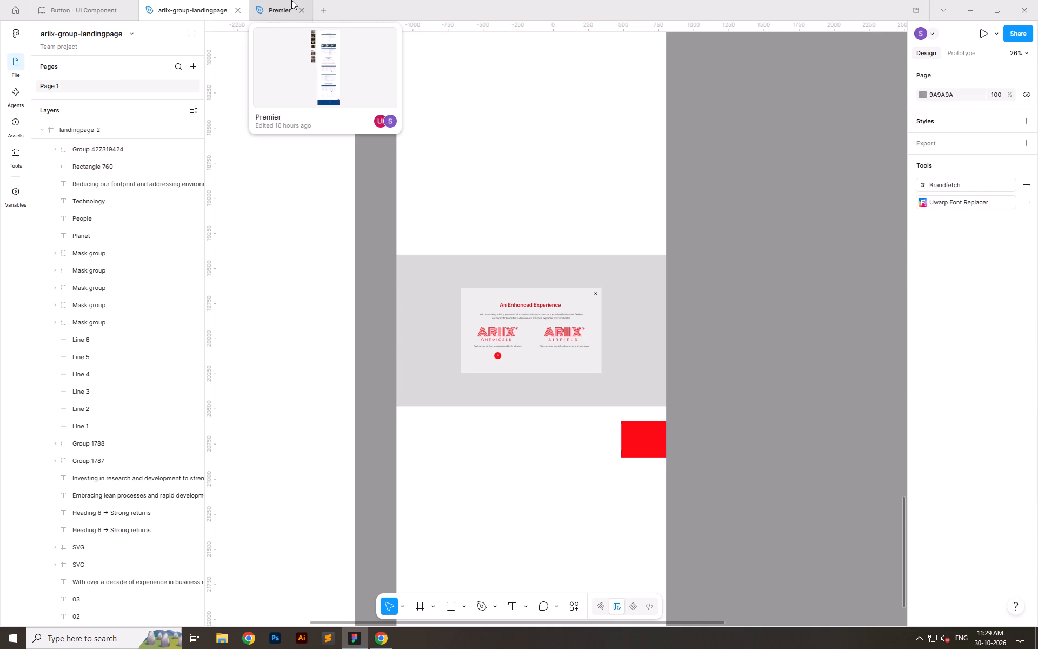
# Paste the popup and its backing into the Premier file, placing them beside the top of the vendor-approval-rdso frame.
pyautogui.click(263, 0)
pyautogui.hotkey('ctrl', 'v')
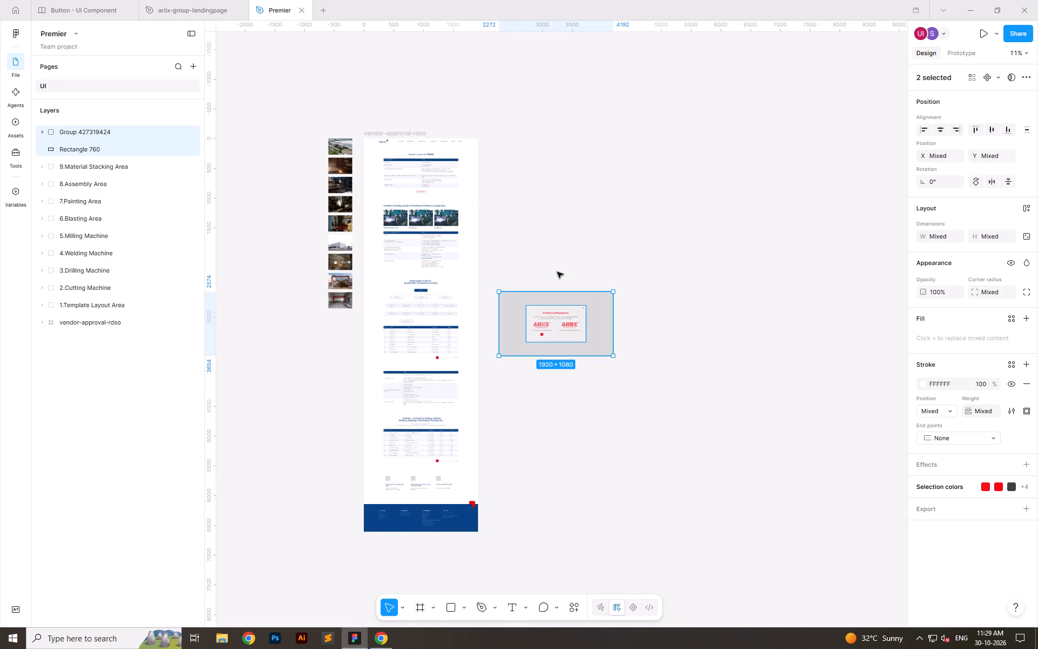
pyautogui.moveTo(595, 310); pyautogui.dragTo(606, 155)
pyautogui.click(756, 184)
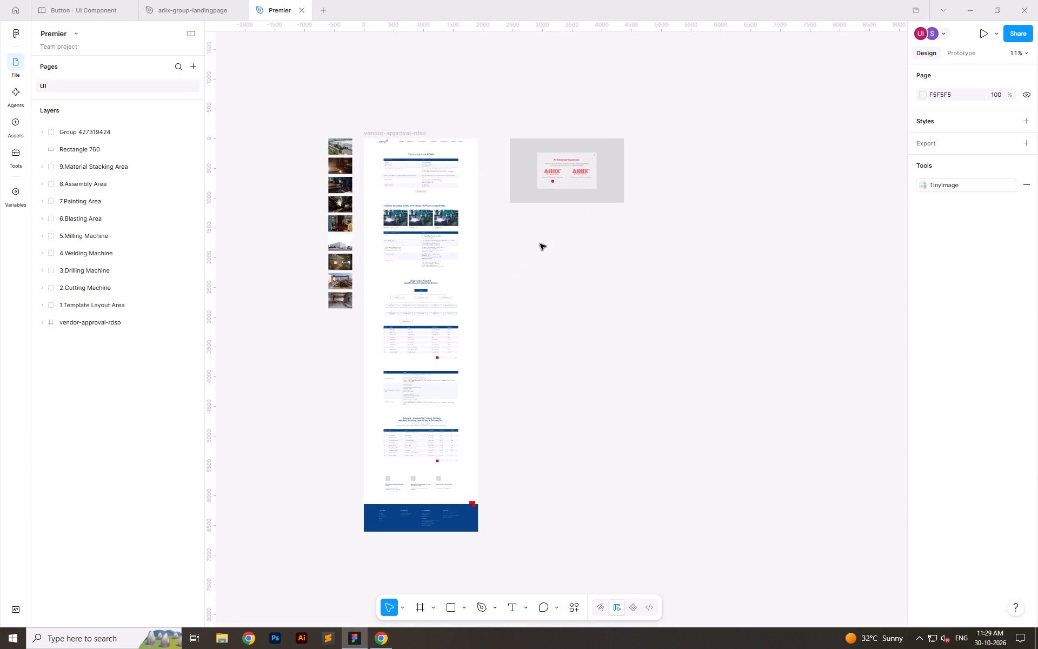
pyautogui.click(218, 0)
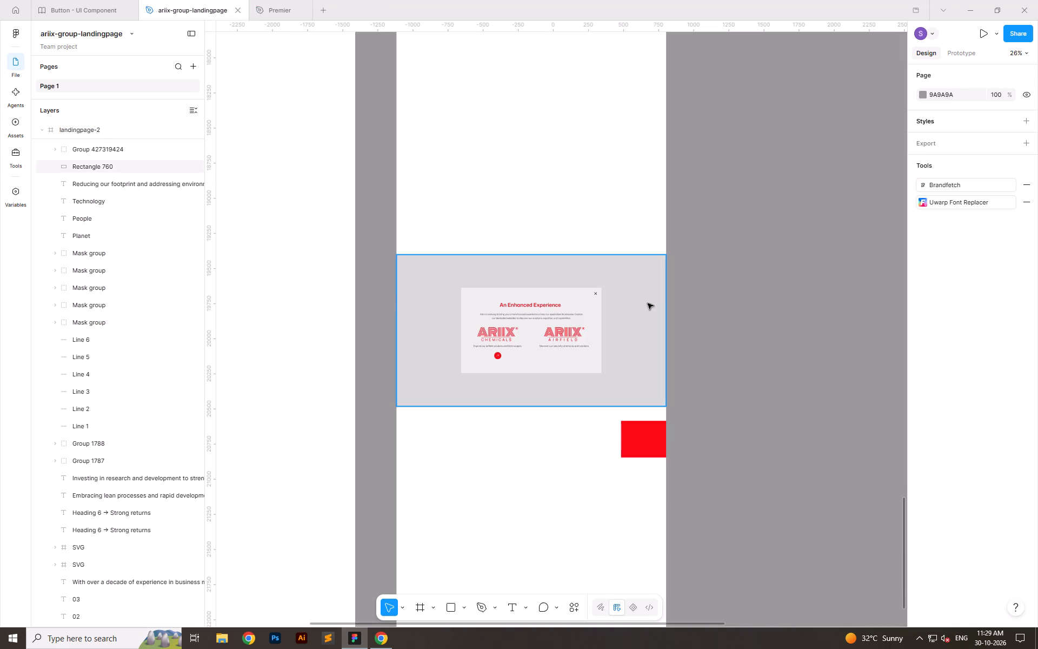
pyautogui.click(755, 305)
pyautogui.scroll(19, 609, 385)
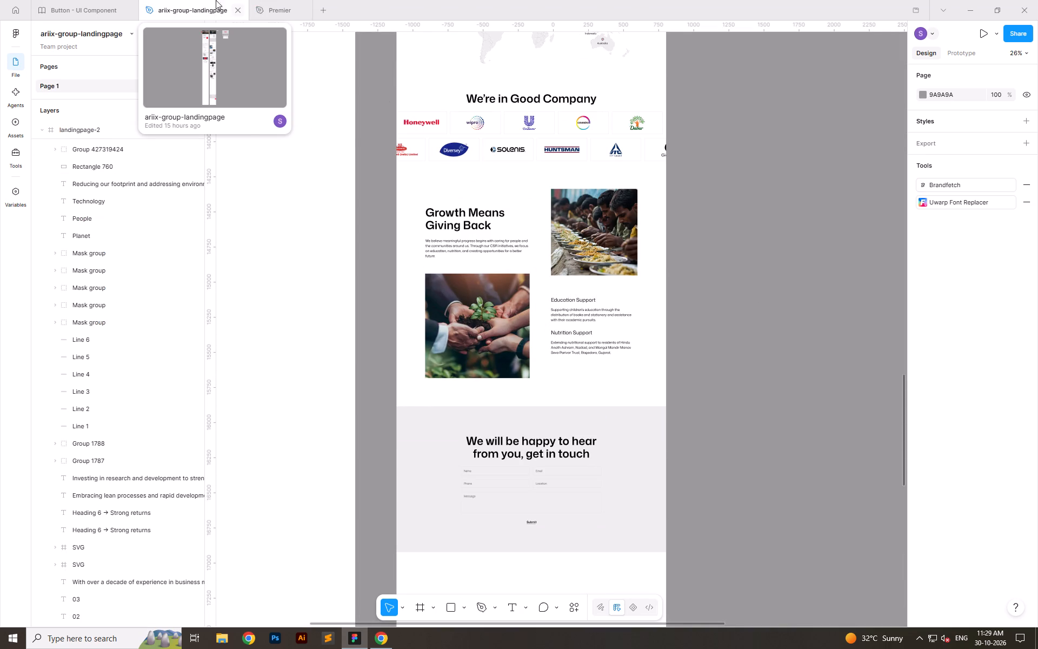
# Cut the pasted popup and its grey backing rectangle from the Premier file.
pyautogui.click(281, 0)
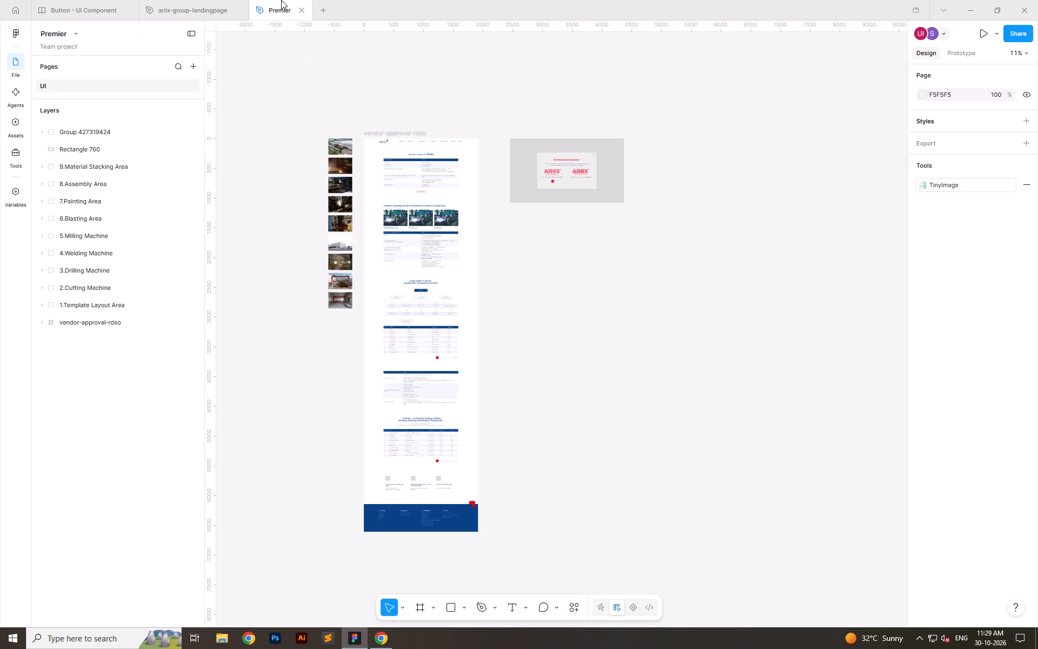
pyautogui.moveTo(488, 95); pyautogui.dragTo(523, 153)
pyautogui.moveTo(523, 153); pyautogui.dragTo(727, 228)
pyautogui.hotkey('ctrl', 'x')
# Open the ariix-chemicals file from the recent files and go to its dev page.
pyautogui.click(324, 3)
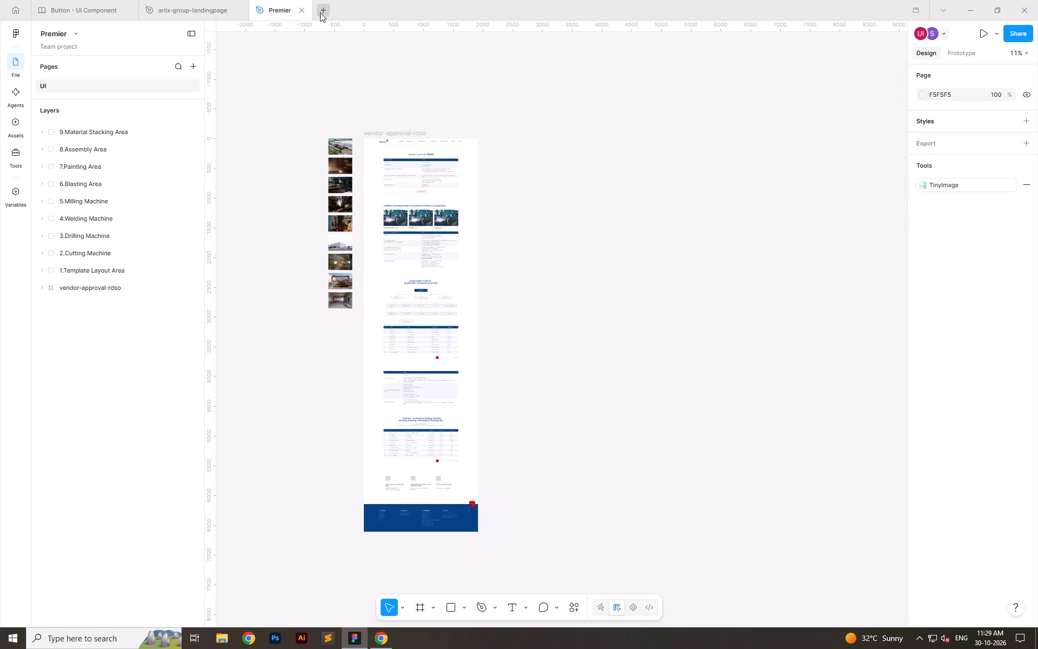
pyautogui.click(320, 13)
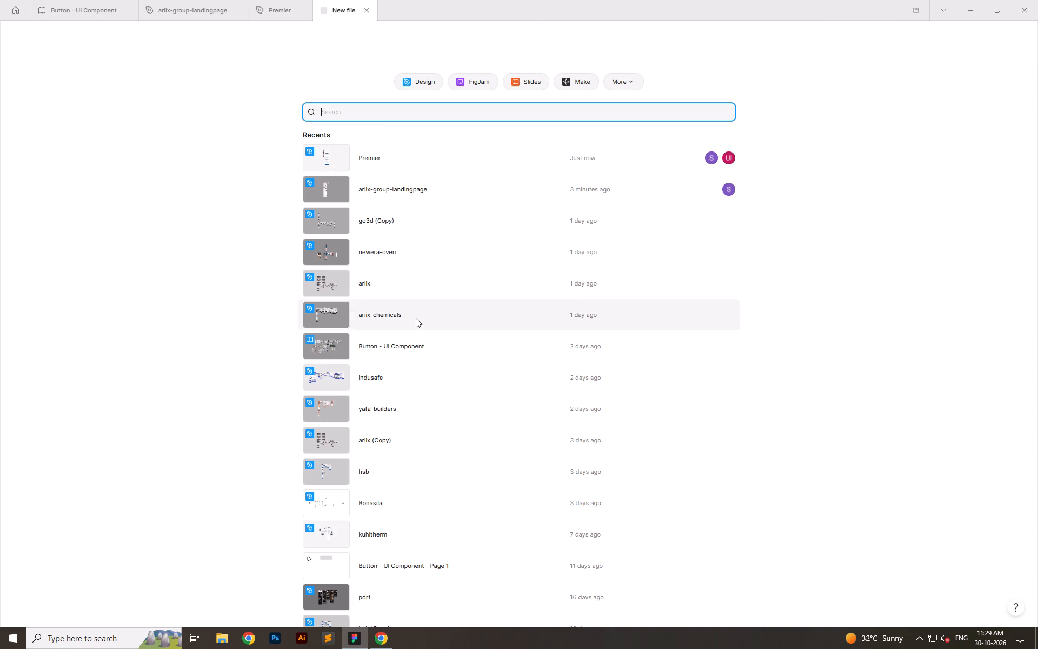
pyautogui.click(416, 320)
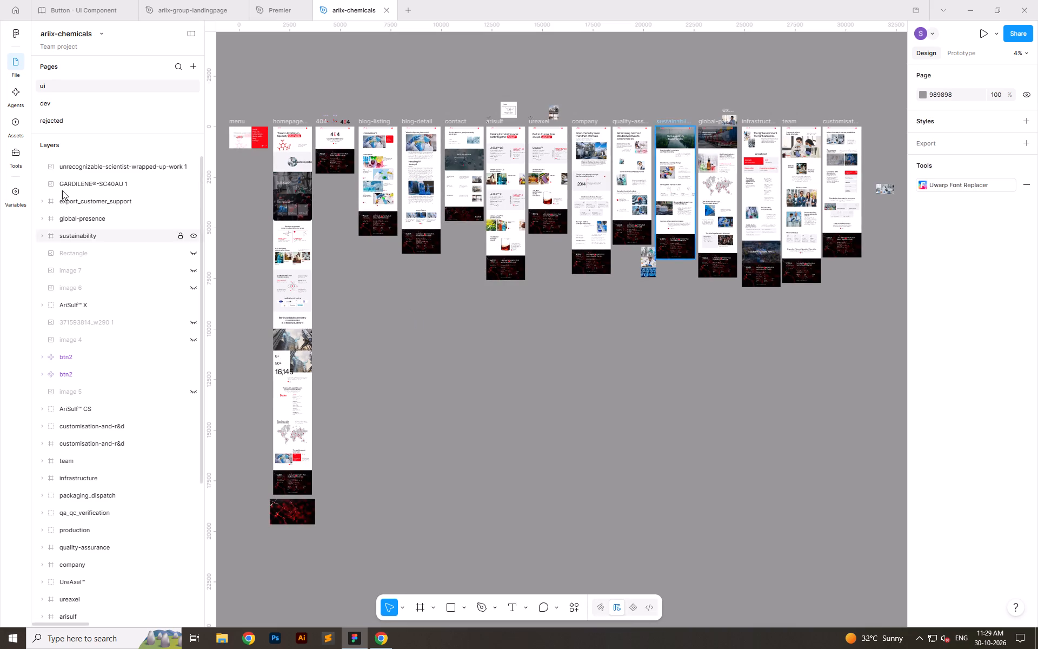
pyautogui.click(72, 106)
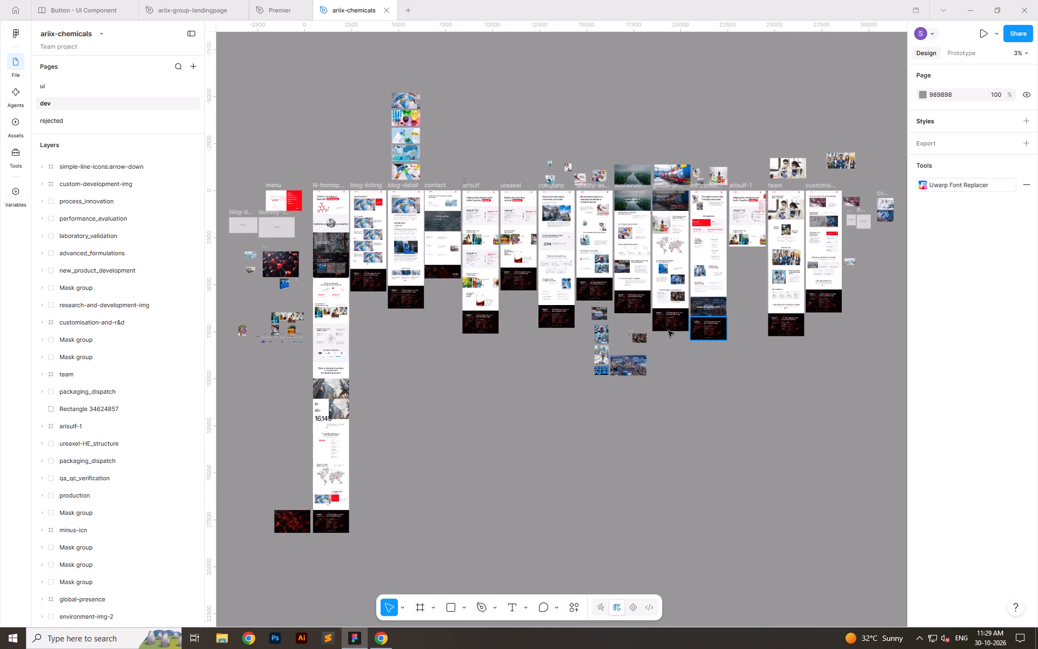
# Paste the popup and its grey backing onto the dev page, placing them beyond the last customisation images, level with the page frames' tops.
pyautogui.press('space')
pyautogui.press('space')
pyautogui.press('space')
pyautogui.press('space')
pyautogui.press('space')
pyautogui.press('space')
pyautogui.press('space')
pyautogui.press('space')
pyautogui.press('space')
pyautogui.press('space')
pyautogui.moveTo(814, 107); pyautogui.dragTo(396, 100)
pyautogui.hotkey('ctrl', 'v')
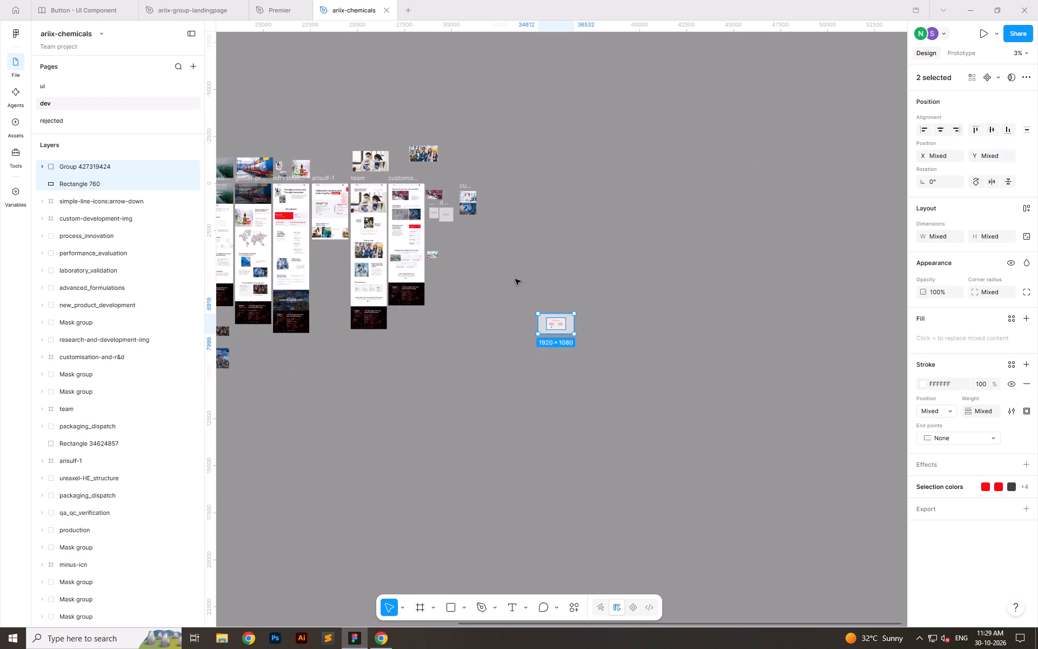
pyautogui.moveTo(557, 325); pyautogui.dragTo(508, 198)
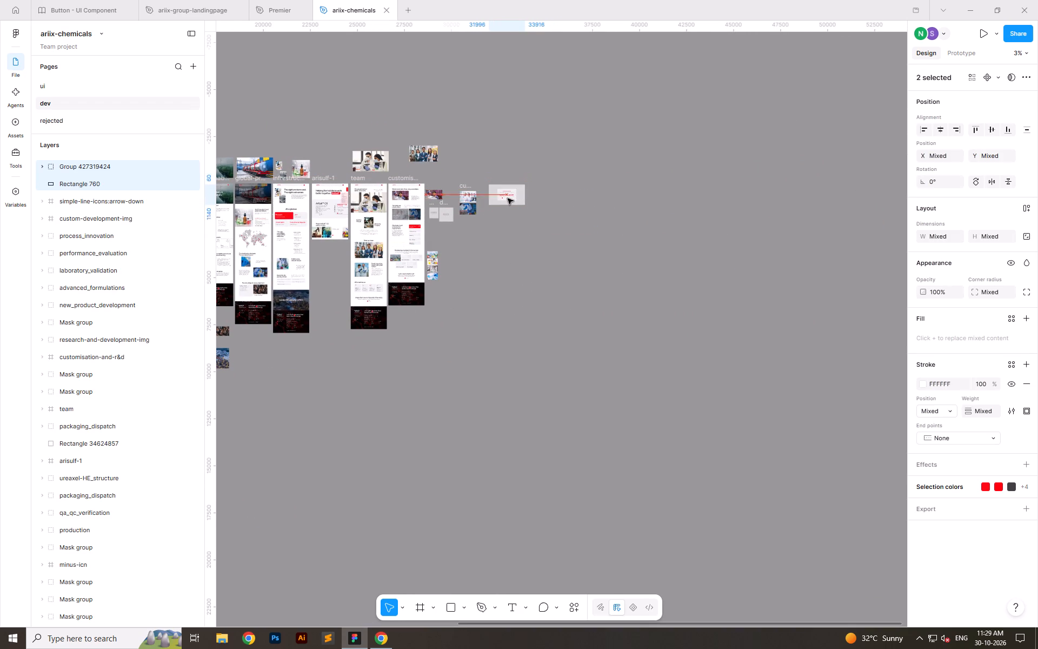
pyautogui.moveTo(508, 198); pyautogui.dragTo(511, 194)
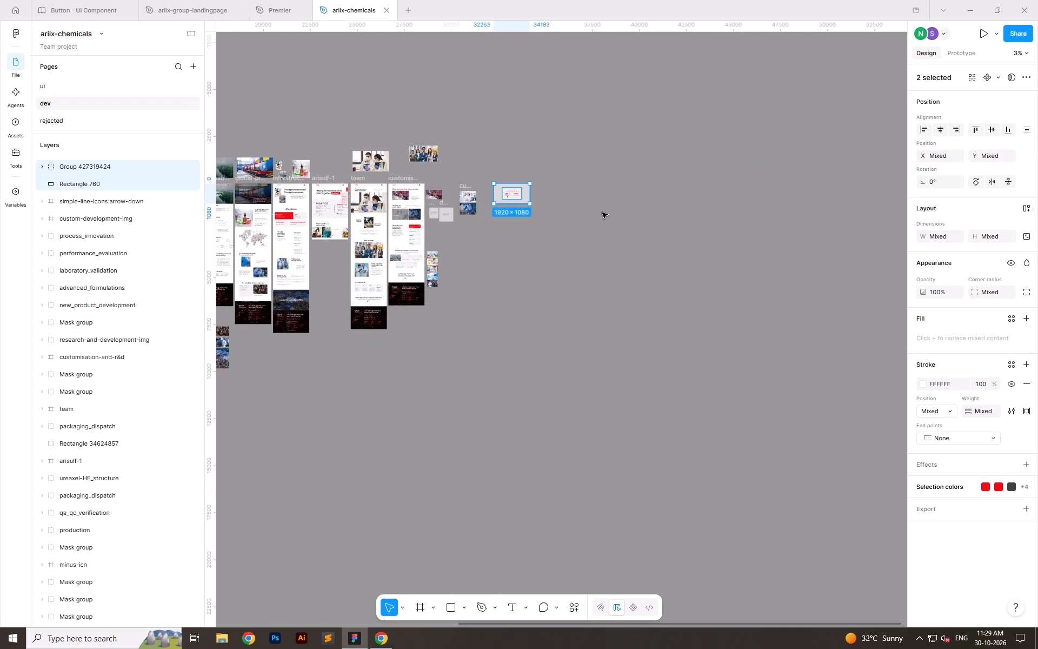
pyautogui.click(603, 213)
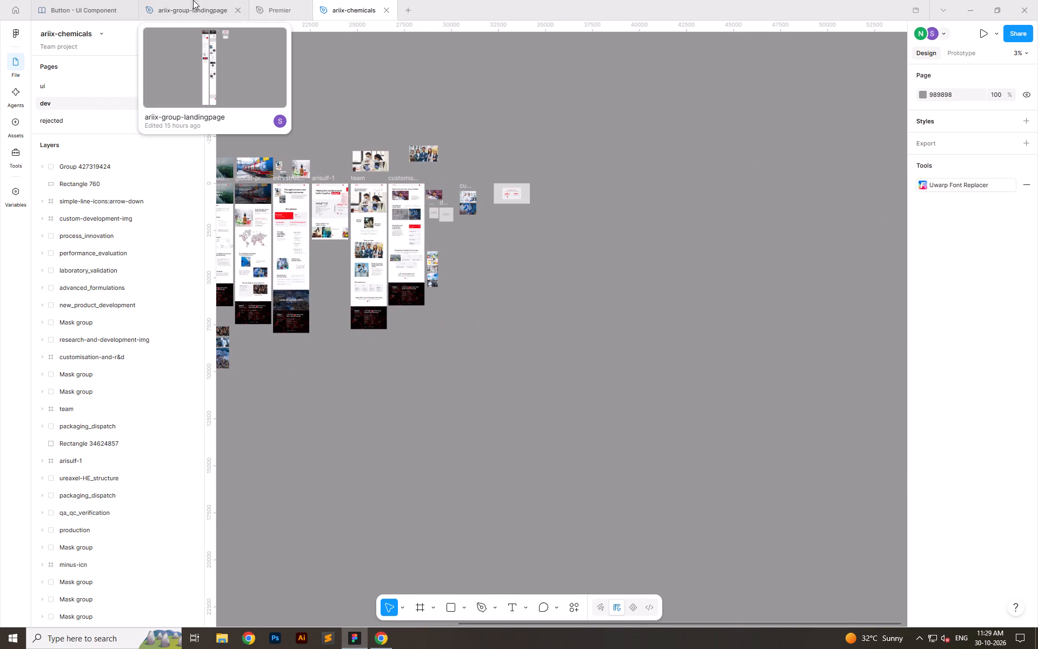
# Return to the ariix-group-landingpage file and examine the contact form group, its grey background and the Growth Means Giving Back section above.
pyautogui.click(177, 0)
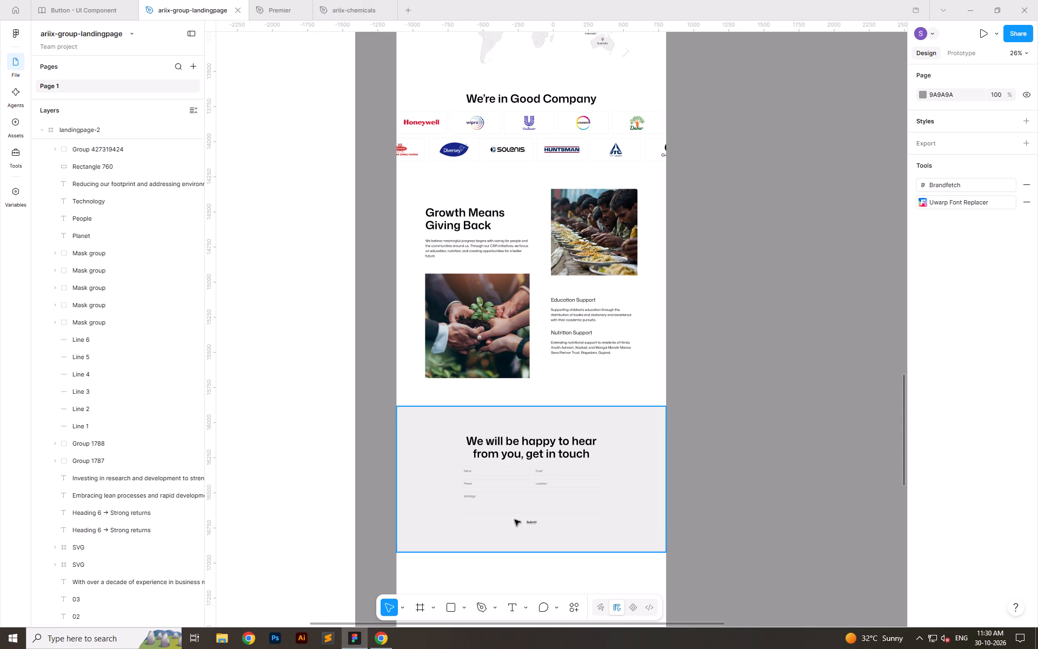
pyautogui.keyDown('ctrl'); pyautogui.scroll(13, 518, 524); pyautogui.keyUp('ctrl')
pyautogui.click(558, 502)
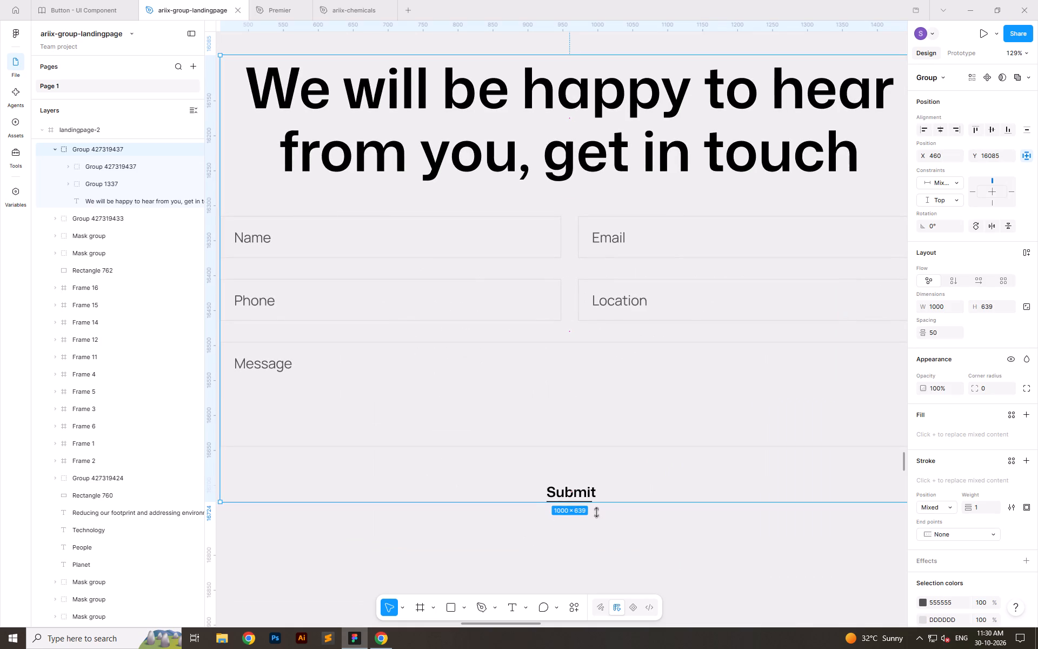
pyautogui.click(669, 544)
pyautogui.keyDown('ctrl'); pyautogui.scroll(-6, 600, 489); pyautogui.keyUp('ctrl')
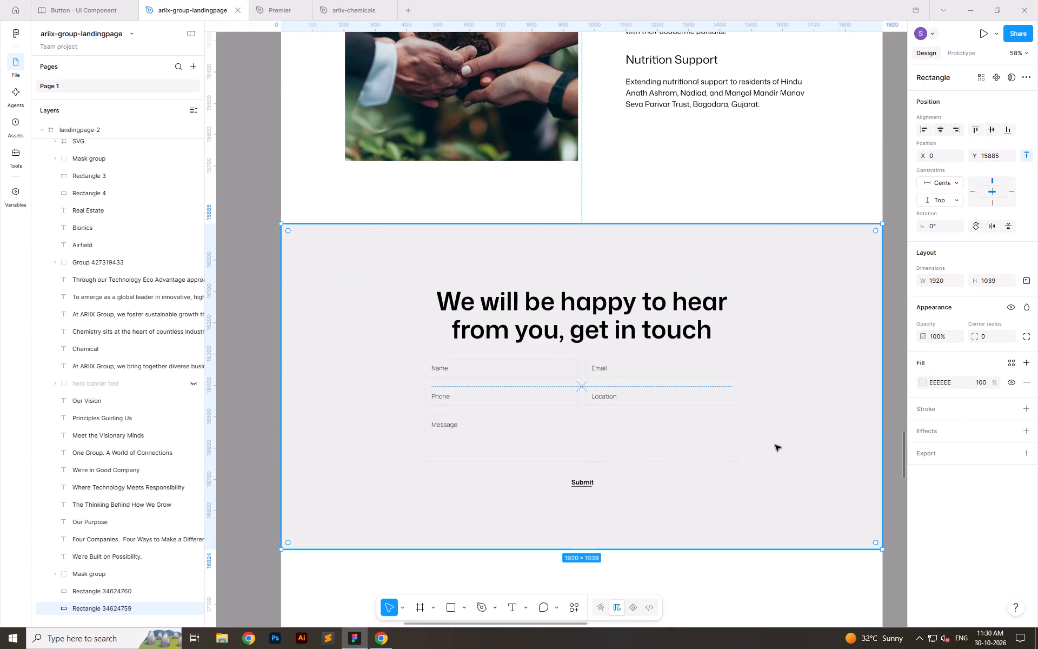
pyautogui.click(893, 427)
pyautogui.keyDown('ctrl'); pyautogui.scroll(-4, 756, 394); pyautogui.keyUp('ctrl')
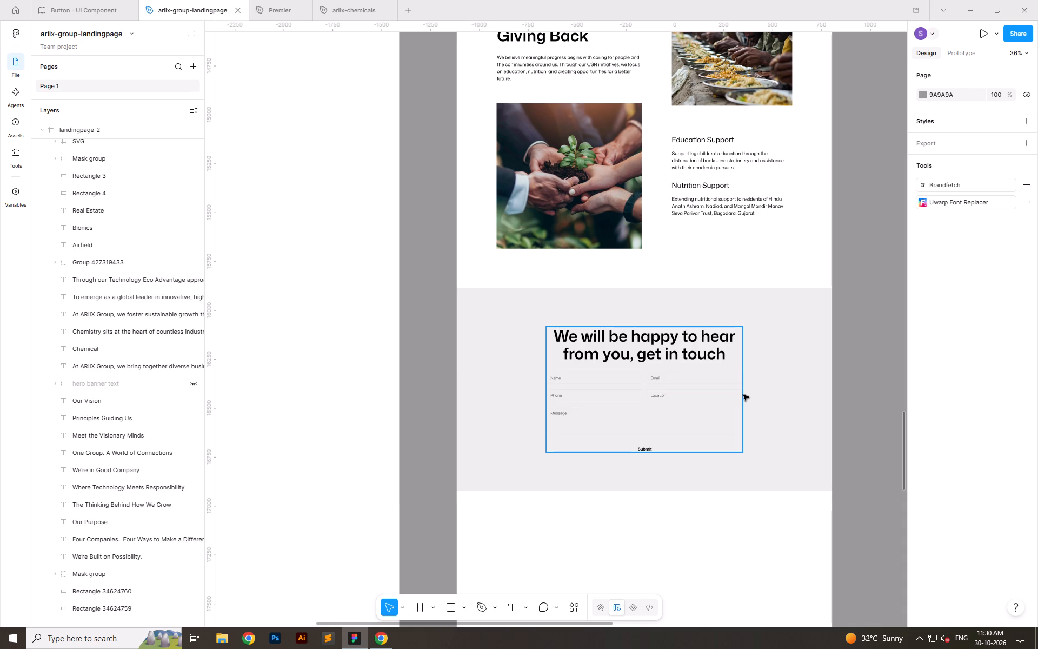
pyautogui.click(453, 316)
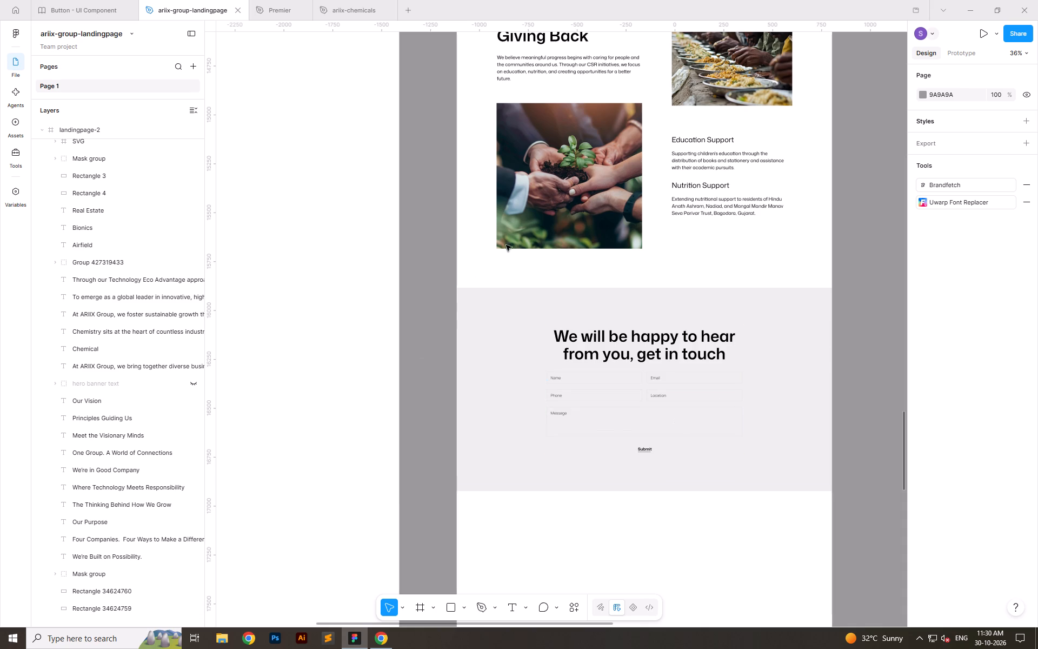
pyautogui.scroll(5, 543, 236)
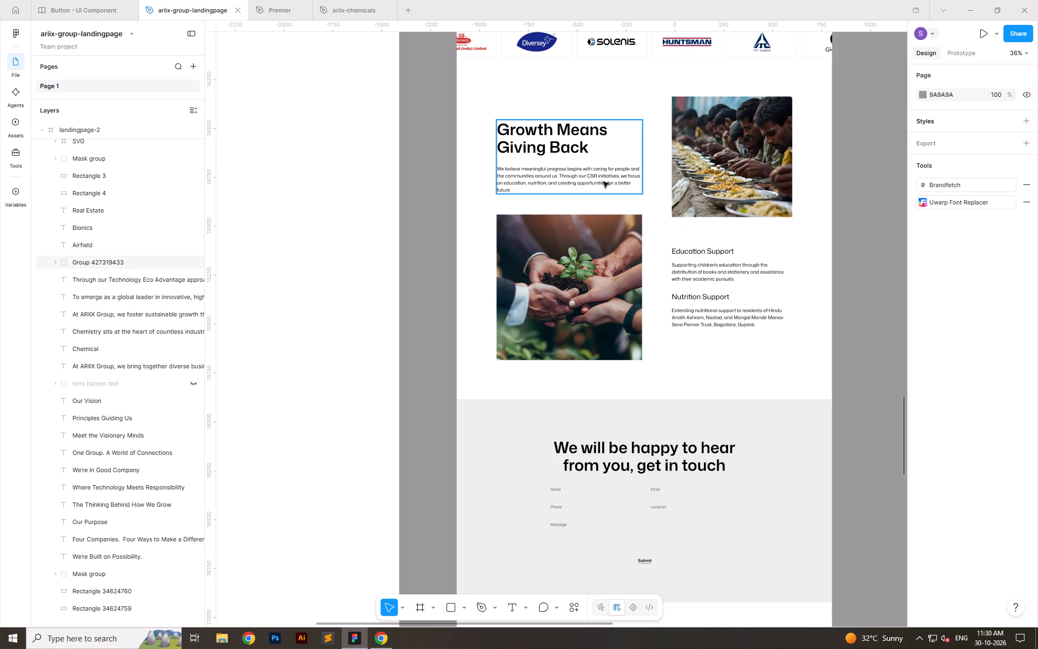
pyautogui.scroll(-4, 503, 482)
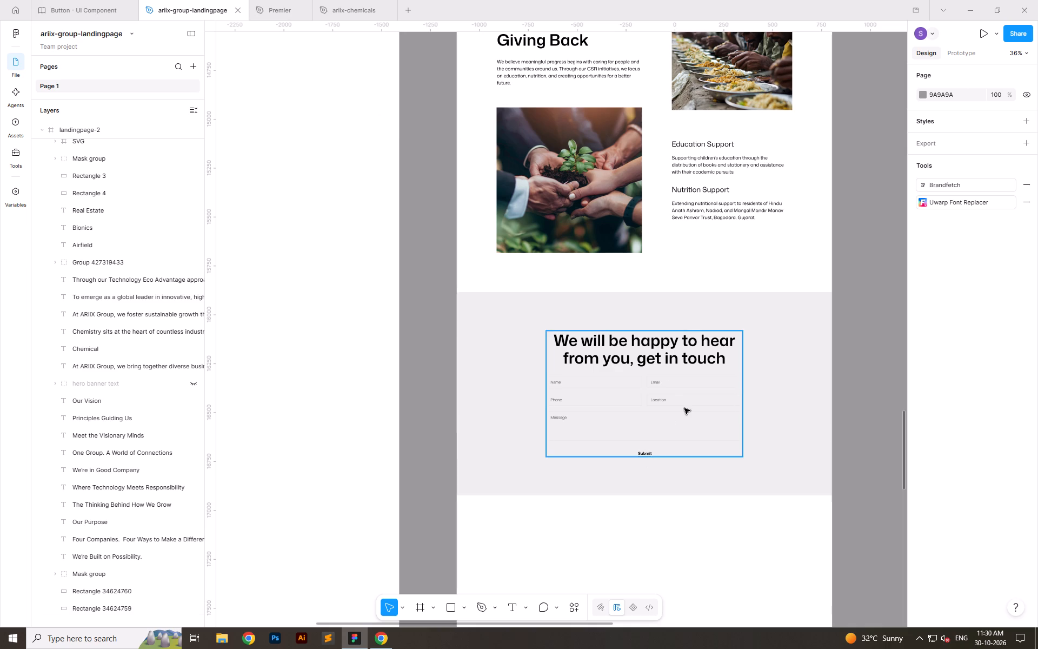
pyautogui.click(655, 357)
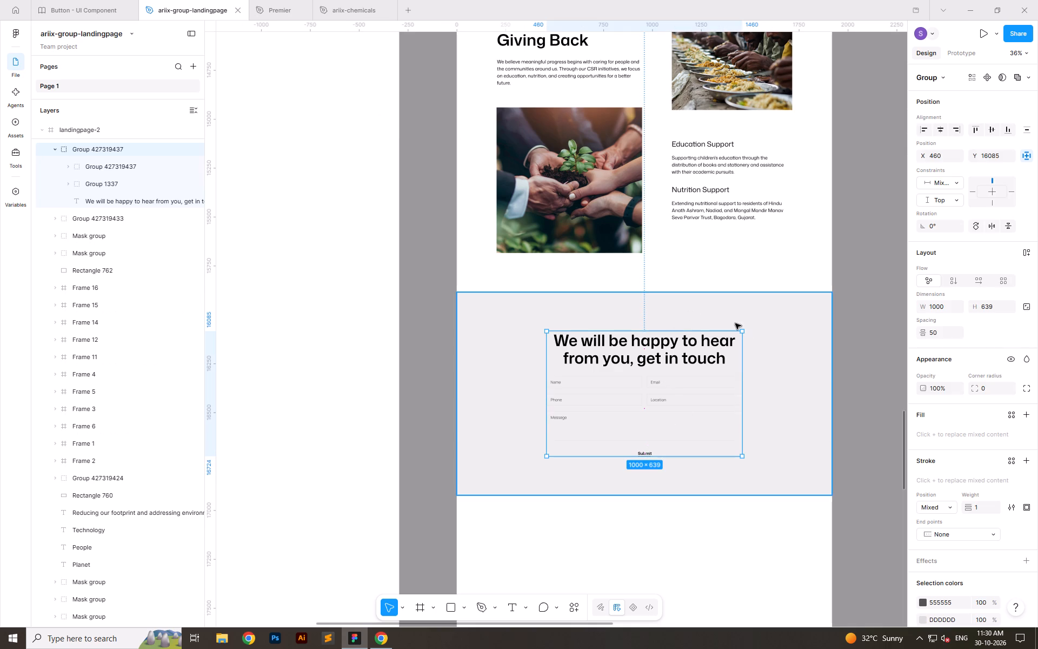
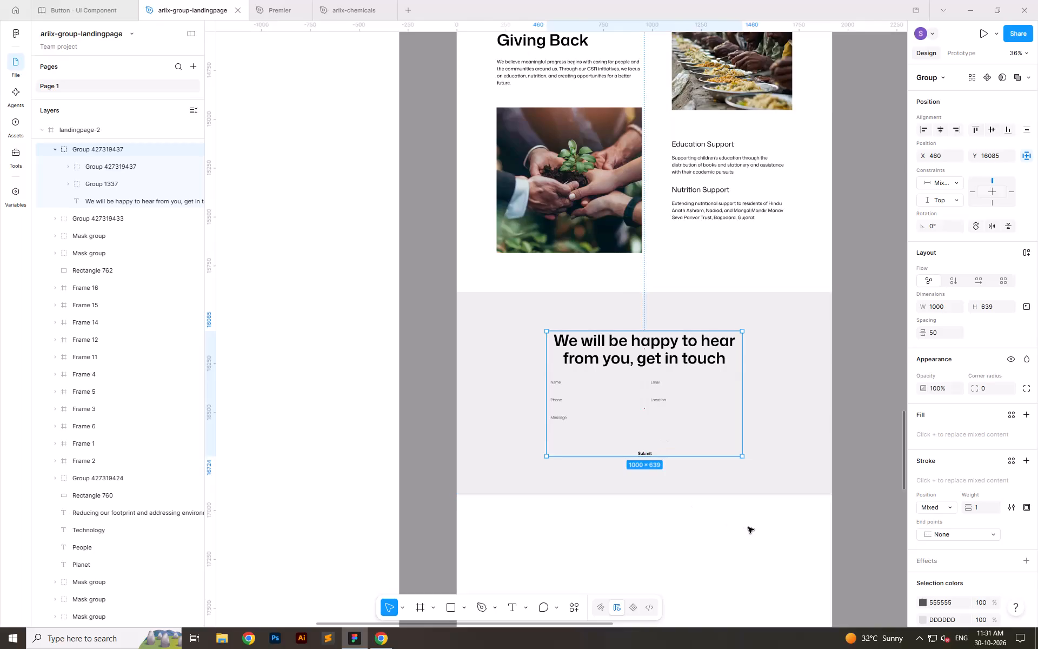
# Delete the leftover popup, its grey backing and the red rectangle from the empty area below landingpage-2's contact section.
pyautogui.click(669, 389)
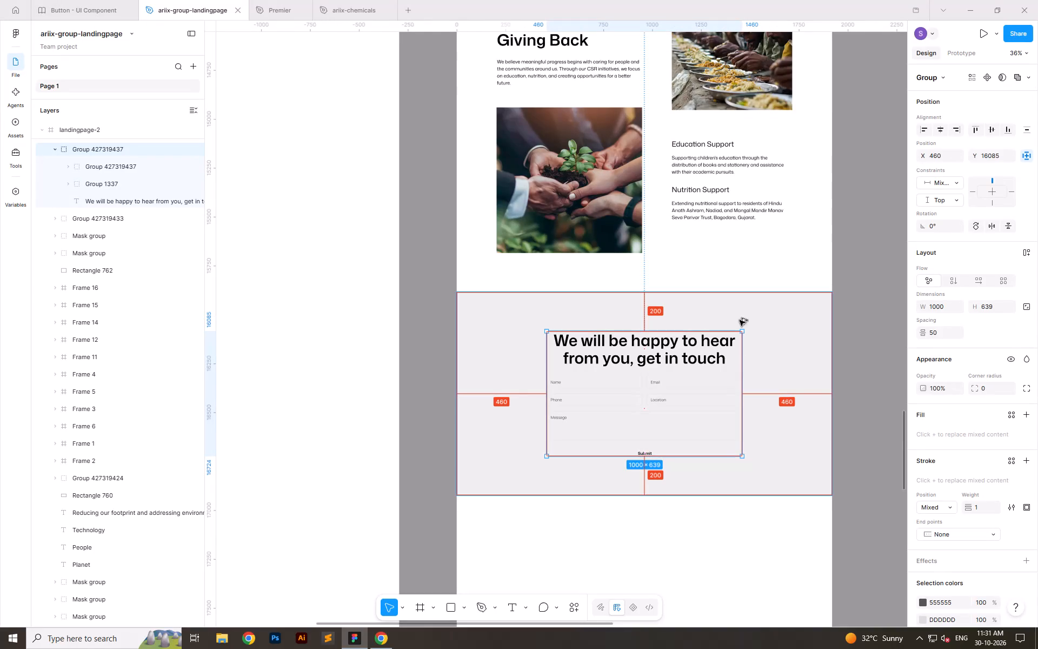
pyautogui.click(851, 367)
pyautogui.keyDown('ctrl'); pyautogui.scroll(-7, 474, 531); pyautogui.keyUp('ctrl')
pyautogui.keyDown('ctrl'); pyautogui.scroll(3, 548, 389); pyautogui.keyUp('ctrl')
pyautogui.keyDown('ctrl'); pyautogui.scroll(-2, 548, 389); pyautogui.keyUp('ctrl')
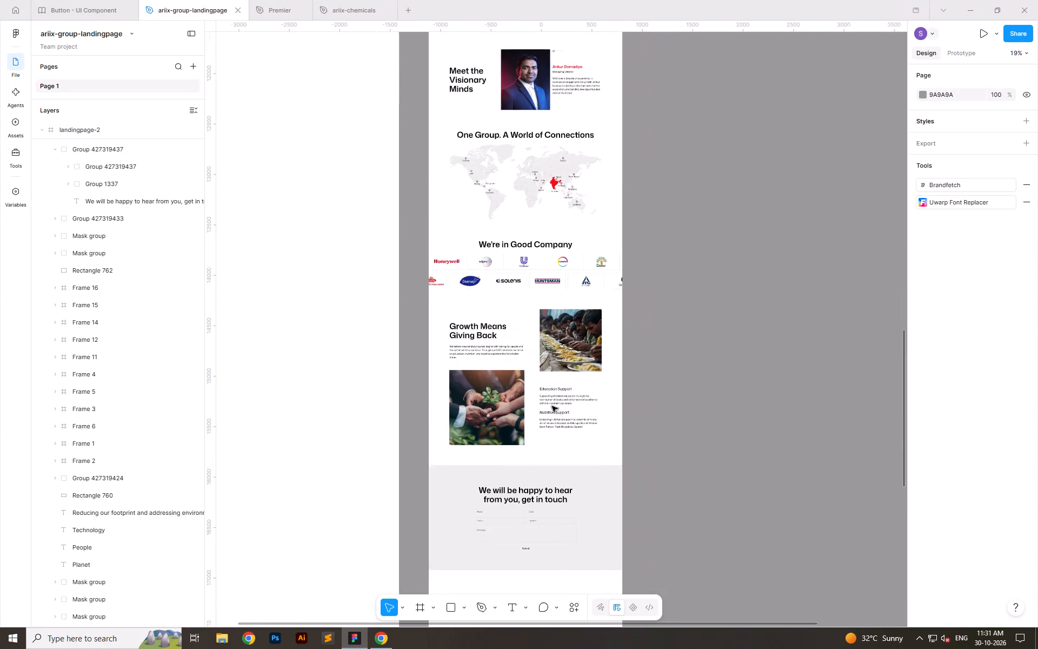
pyautogui.keyDown('ctrl'); pyautogui.scroll(-4, 552, 406); pyautogui.keyUp('ctrl')
pyautogui.keyDown('ctrl'); pyautogui.scroll(-6, 615, 309); pyautogui.keyUp('ctrl')
pyautogui.keyDown('ctrl'); pyautogui.scroll(7, 590, 414); pyautogui.keyUp('ctrl')
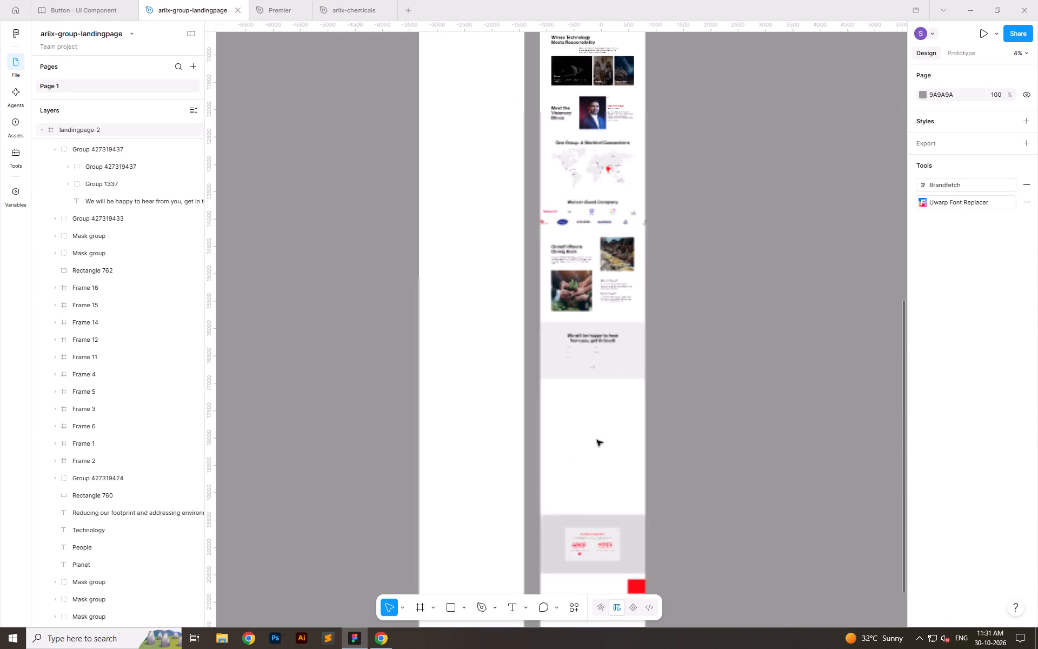
pyautogui.keyDown('ctrl'); pyautogui.scroll(-6, 592, 389); pyautogui.keyUp('ctrl')
pyautogui.keyDown('ctrl'); pyautogui.scroll(7, 592, 477); pyautogui.keyUp('ctrl')
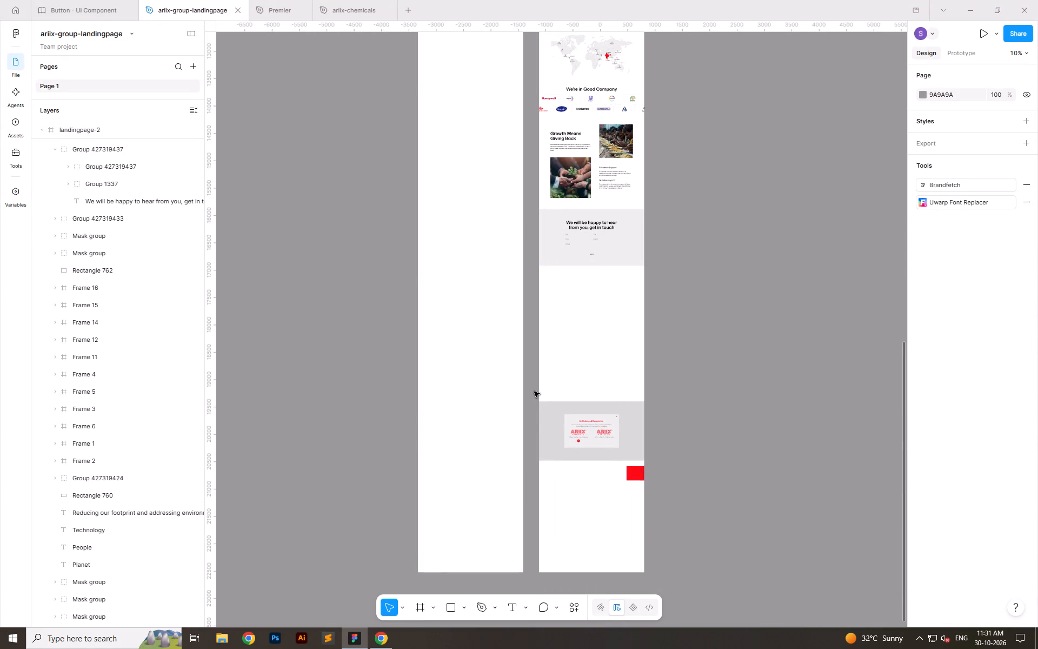
pyautogui.moveTo(533, 391); pyautogui.dragTo(663, 502)
pyautogui.press('Delete')
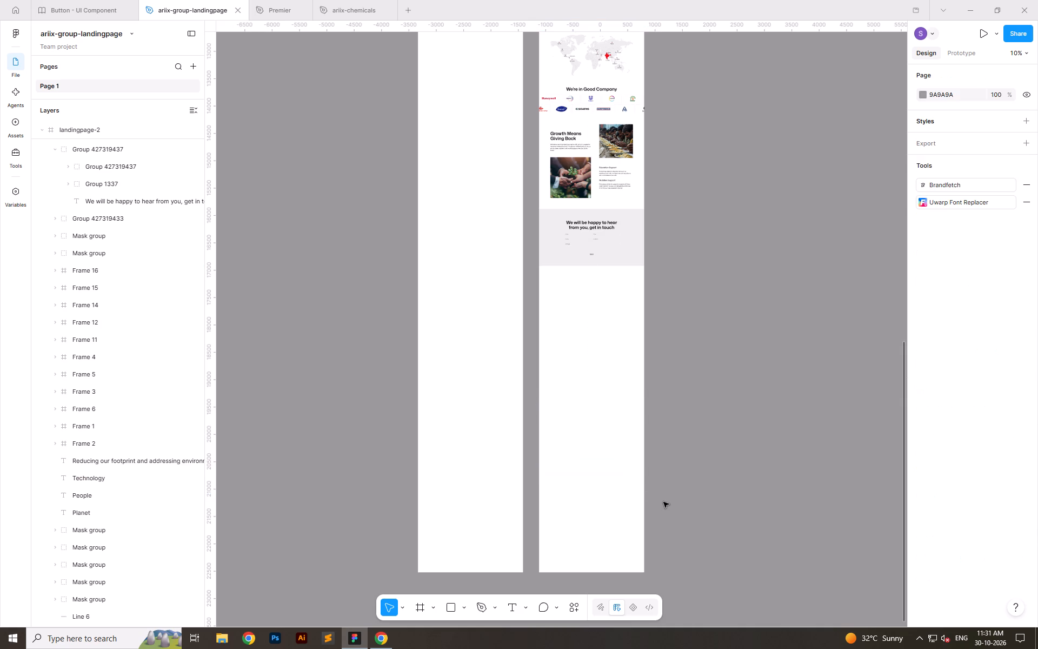
# Shorten the landingpage-2 frame from its bottom edge to a height of about 18313, keeping some empty space below the contact section.
pyautogui.keyDown('ctrl'); pyautogui.click(591, 456); pyautogui.keyUp('ctrl')
pyautogui.keyDown('ctrl'); pyautogui.moveTo(605, 573); pyautogui.dragTo(608, 342); pyautogui.keyUp('ctrl')
pyautogui.click(774, 337)
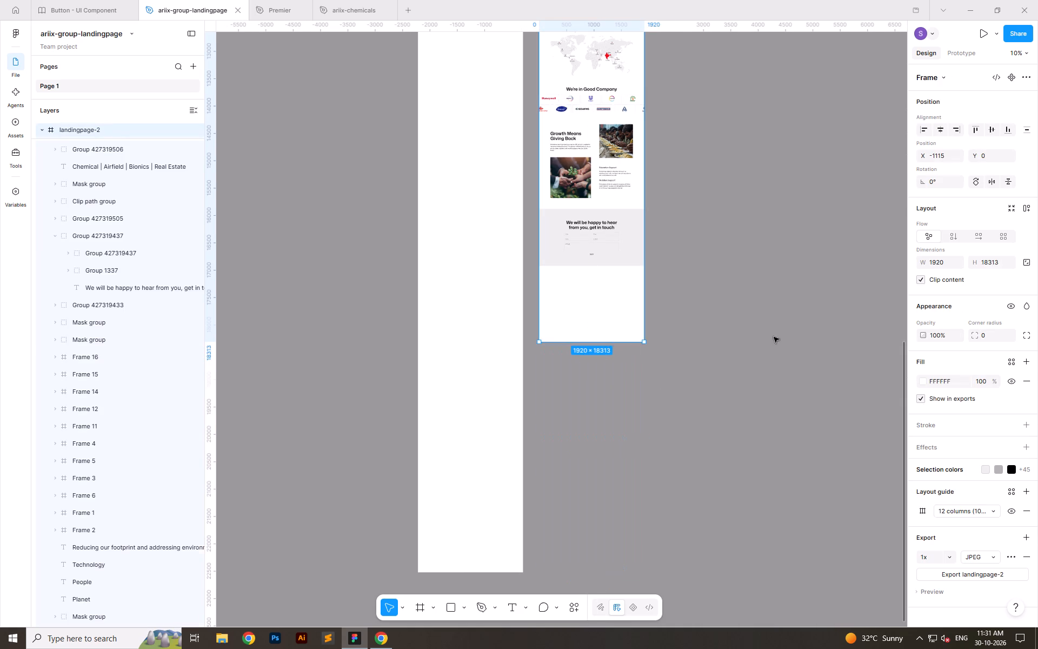
# Move the Our Purpose and Our Vision texts and images down, without their grey background, to start 200 px below its top edge.
pyautogui.keyDown('ctrl'); pyautogui.scroll(-5, 576, 555); pyautogui.keyUp('ctrl')
pyautogui.keyDown('ctrl'); pyautogui.scroll(3, 578, 168); pyautogui.keyUp('ctrl')
pyautogui.keyDown('ctrl'); pyautogui.scroll(-11, 554, 459); pyautogui.keyUp('ctrl')
pyautogui.keyDown('ctrl'); pyautogui.scroll(5, 585, 340); pyautogui.keyUp('ctrl')
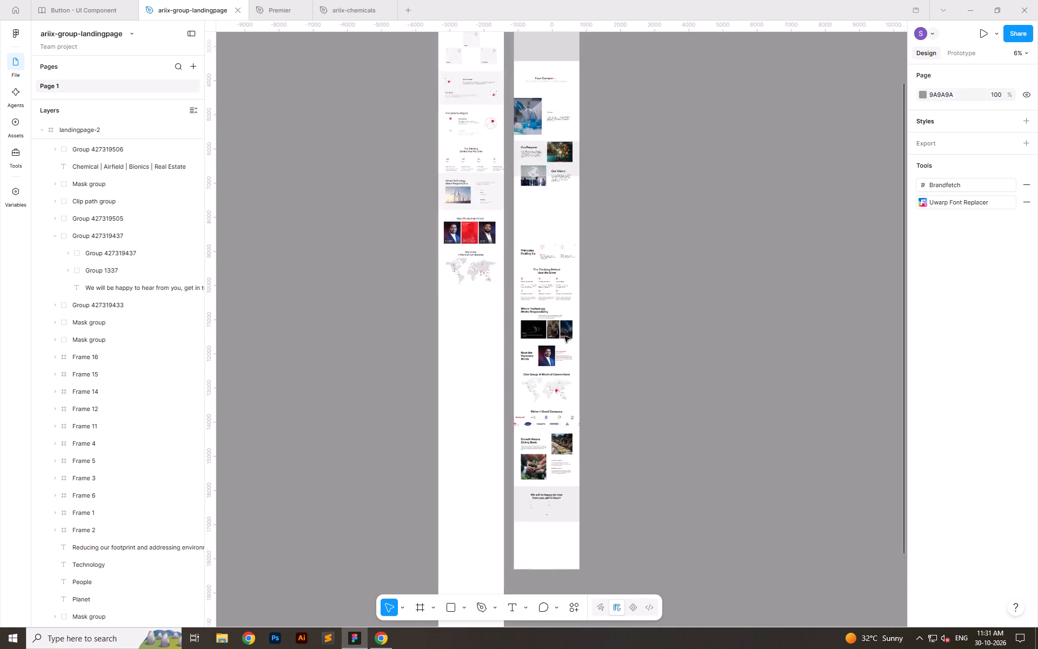
pyautogui.keyDown('ctrl'); pyautogui.scroll(12, 524, 57); pyautogui.keyUp('ctrl')
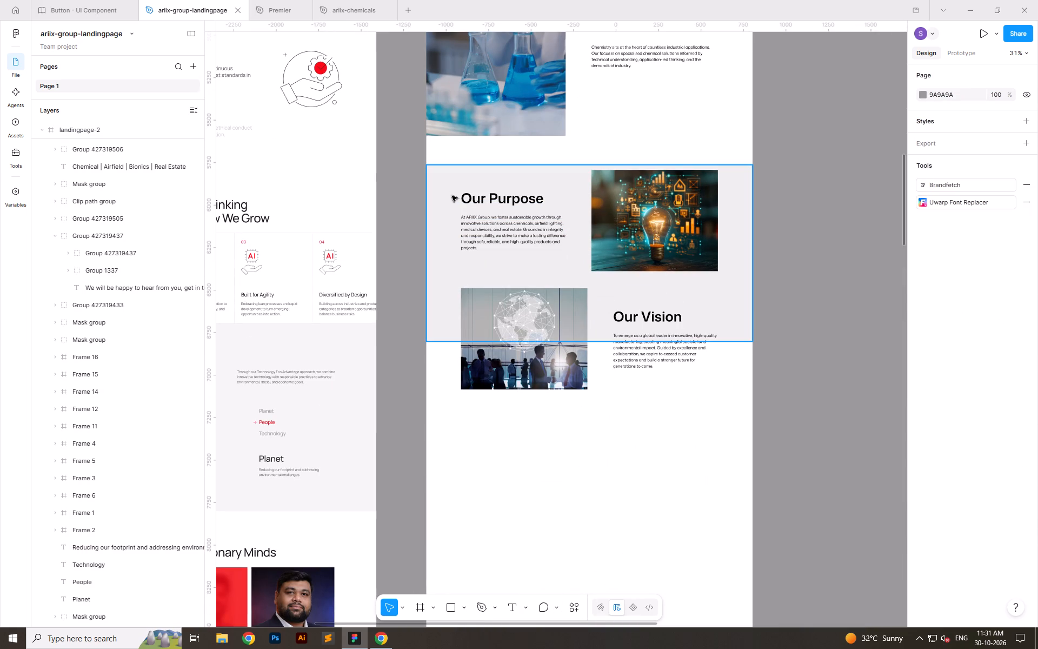
pyautogui.keyDown('ctrl'); pyautogui.moveTo(451, 186); pyautogui.dragTo(659, 343); pyautogui.keyUp('ctrl')
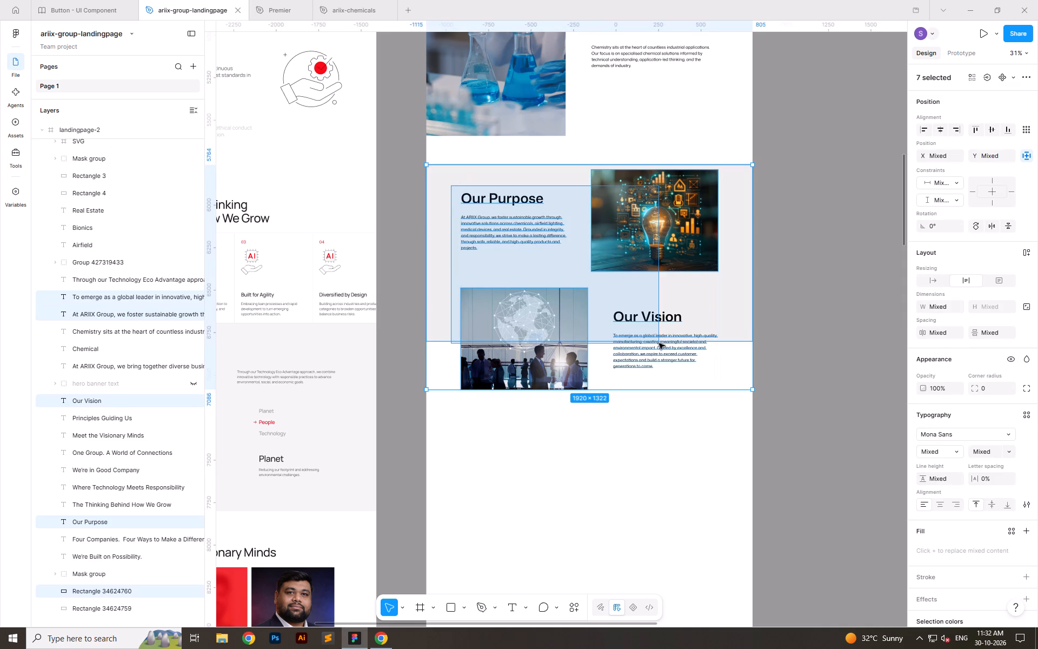
pyautogui.keyDown('ctrl'); pyautogui.moveTo(659, 343); pyautogui.dragTo(659, 344); pyautogui.keyUp('ctrl')
pyautogui.moveTo(650, 240); pyautogui.dragTo(648, 336)
pyautogui.hotkey('ctrl', 'z')
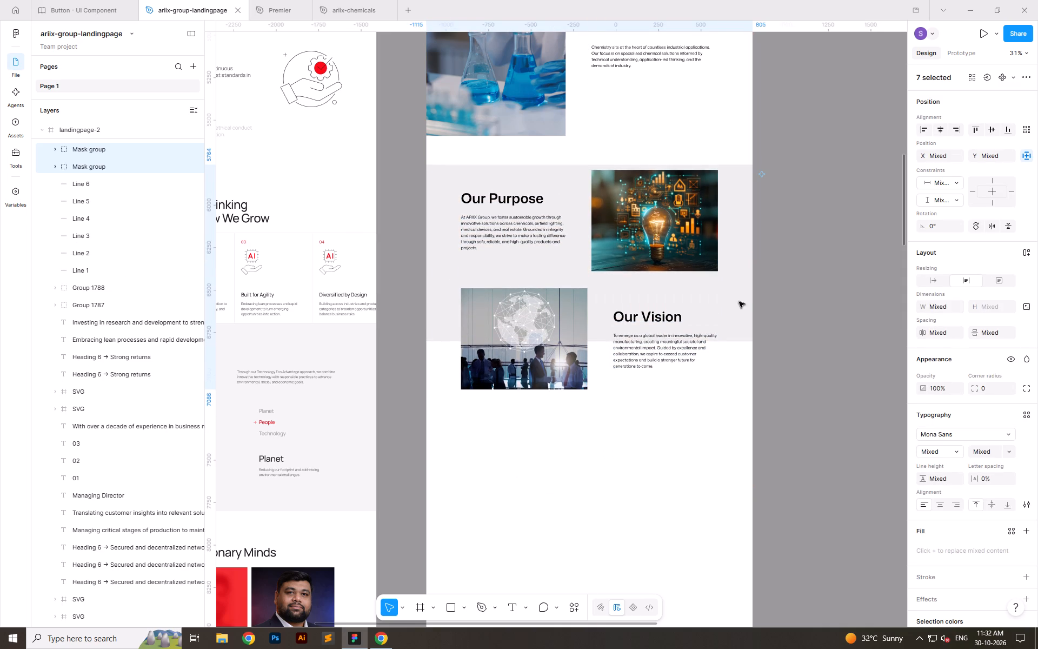
pyautogui.keyDown('shift'); pyautogui.click(718, 314); pyautogui.keyUp('shift')
pyautogui.keyDown('shift'); pyautogui.moveTo(664, 241); pyautogui.dragTo(665, 270); pyautogui.keyUp('shift')
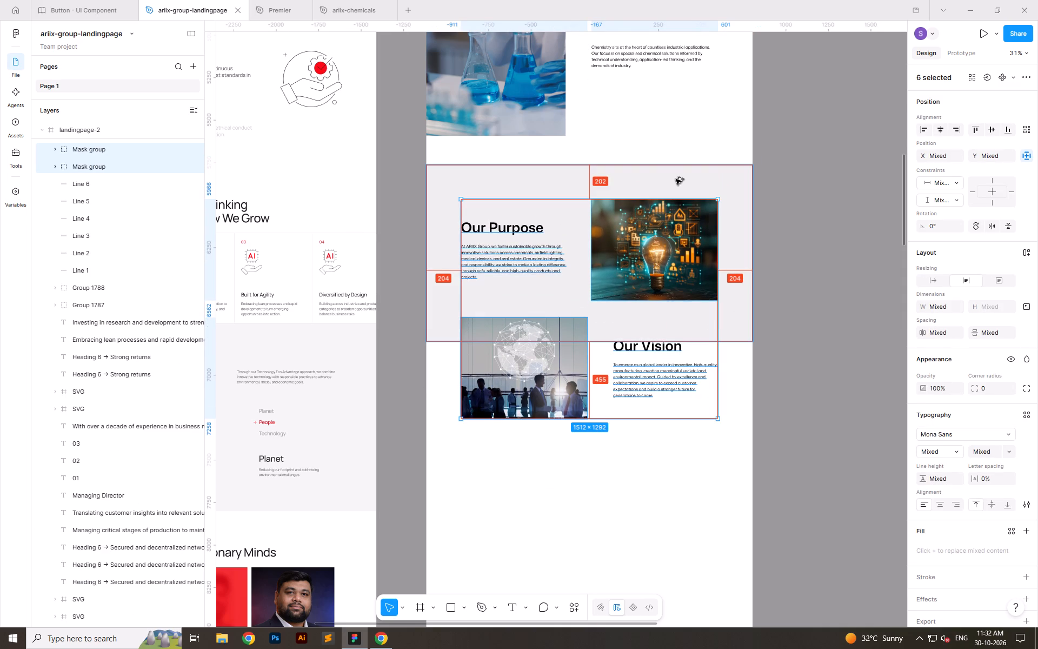
pyautogui.hotkey('alt', 'Up')
pyautogui.hotkey('alt', 'Up')
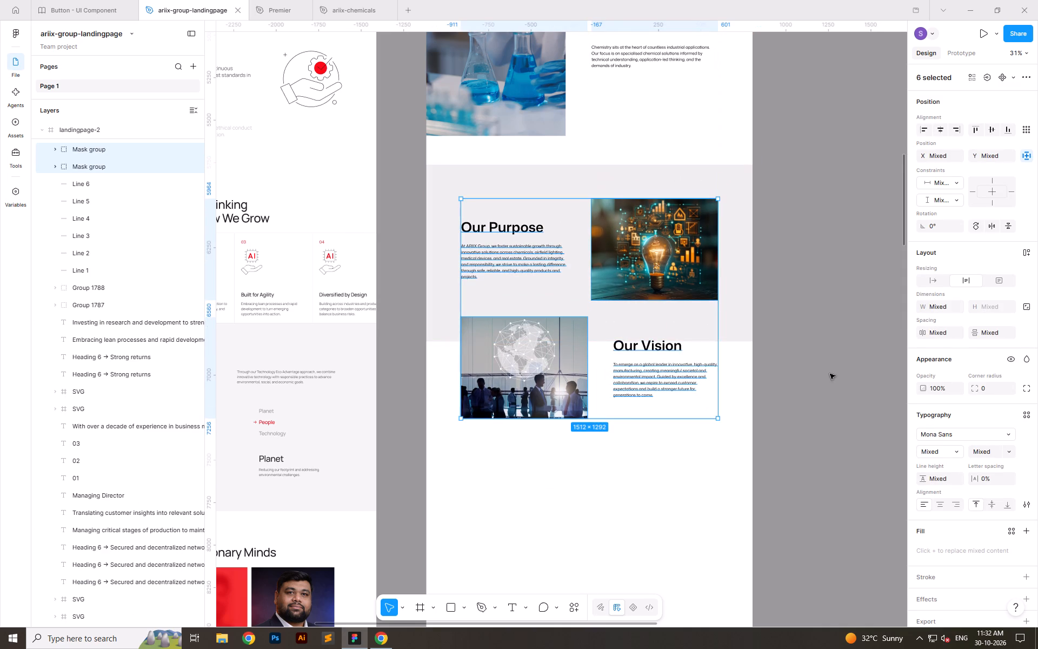
pyautogui.click(831, 371)
# Extend the grey background behind Our Purpose and Our Vision downward to a height of 1692, leaving 200 px below the content.
pyautogui.click(747, 330)
pyautogui.moveTo(736, 342); pyautogui.dragTo(740, 442)
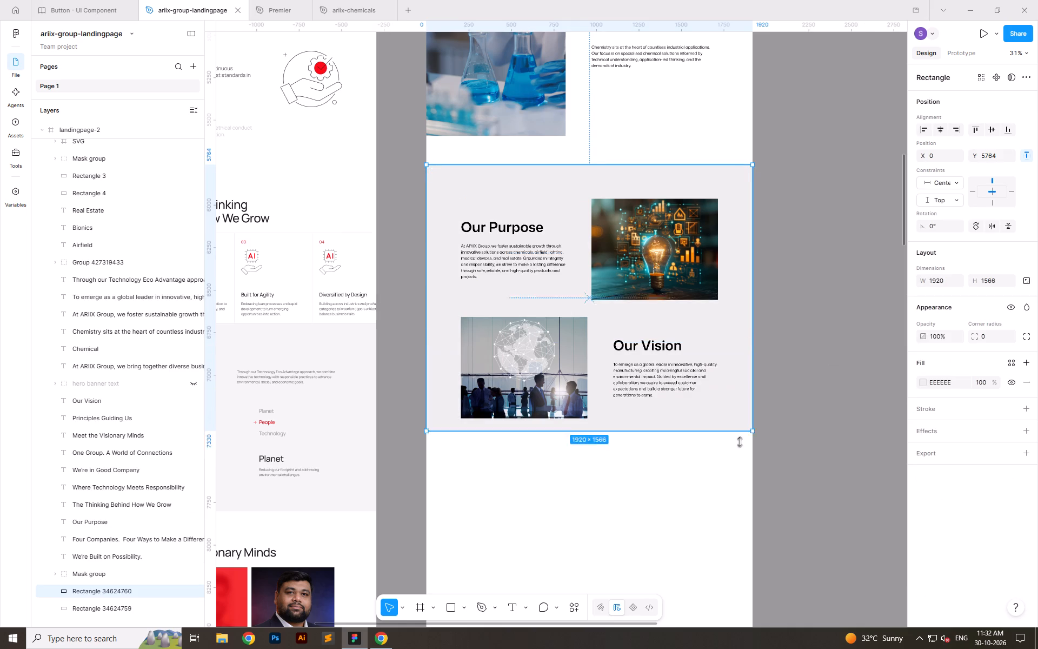
pyautogui.moveTo(740, 442); pyautogui.dragTo(738, 443)
pyautogui.click(999, 284)
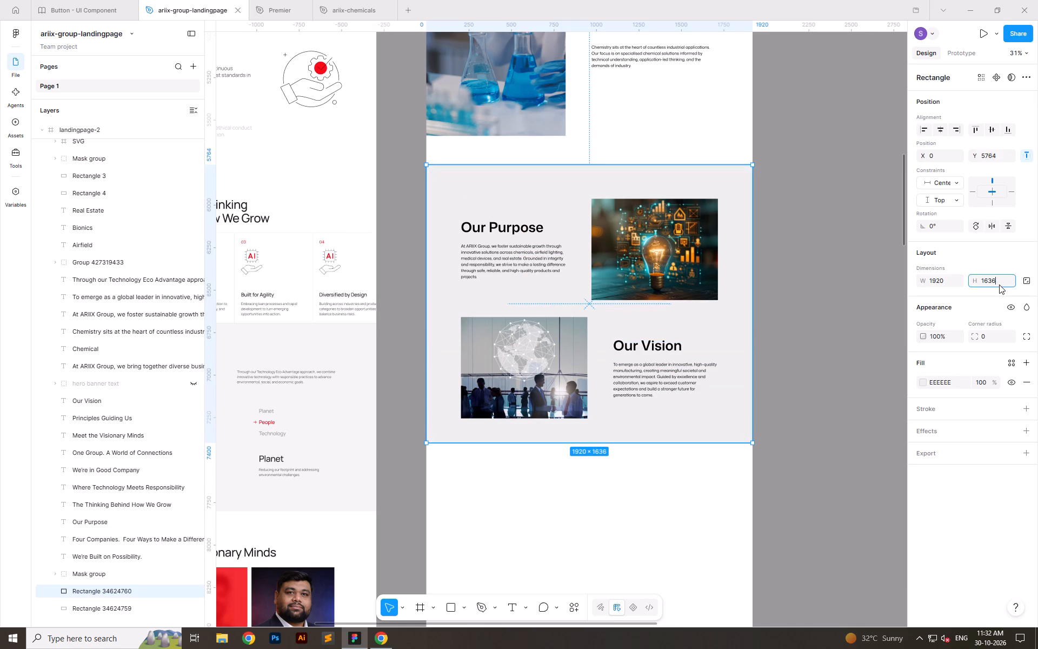
pyautogui.press('Right')
pyautogui.press('+')
pyautogui.write('56')
pyautogui.press('Return')
pyautogui.click(576, 489)
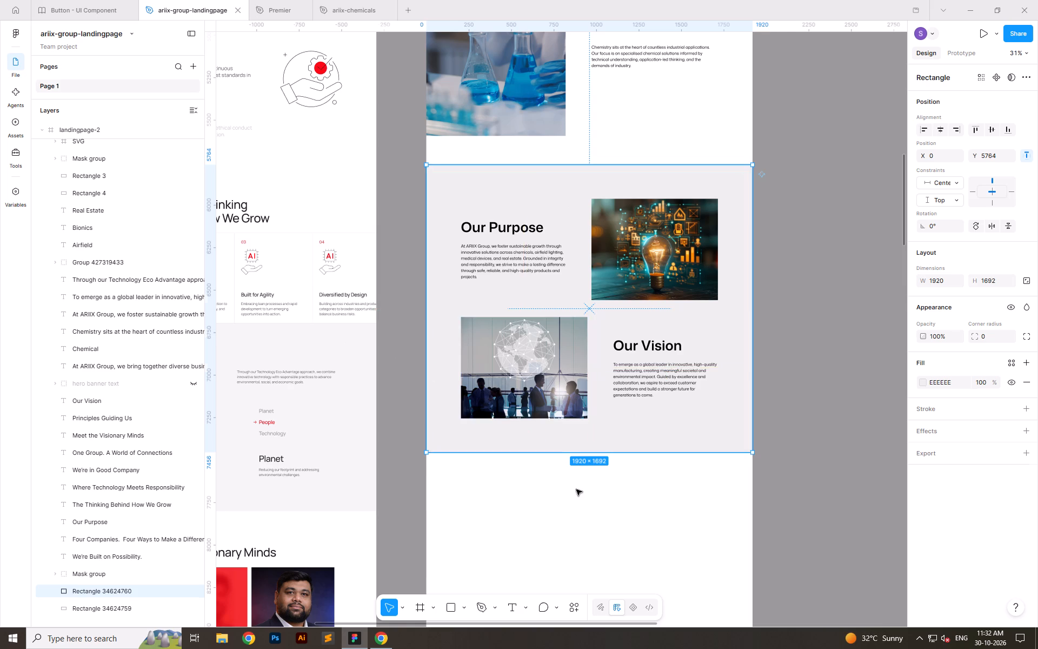
pyautogui.keyDown('ctrl'); pyautogui.scroll(-6, 547, 333); pyautogui.keyUp('ctrl')
pyautogui.click(760, 310)
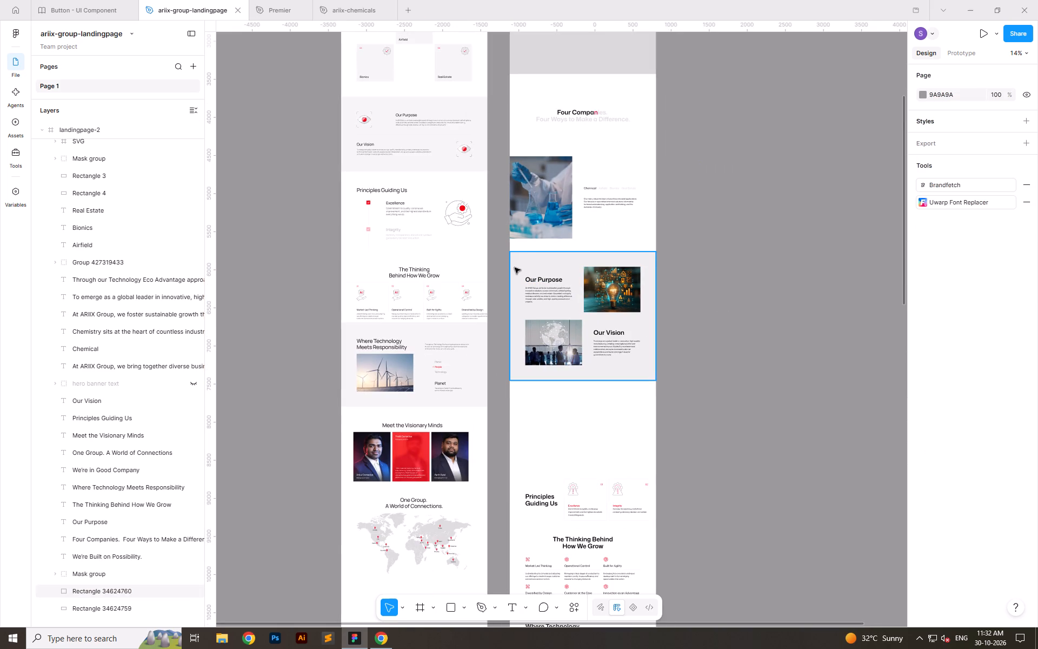
pyautogui.keyDown('ctrl'); pyautogui.moveTo(517, 266); pyautogui.dragTo(646, 370); pyautogui.keyUp('ctrl')
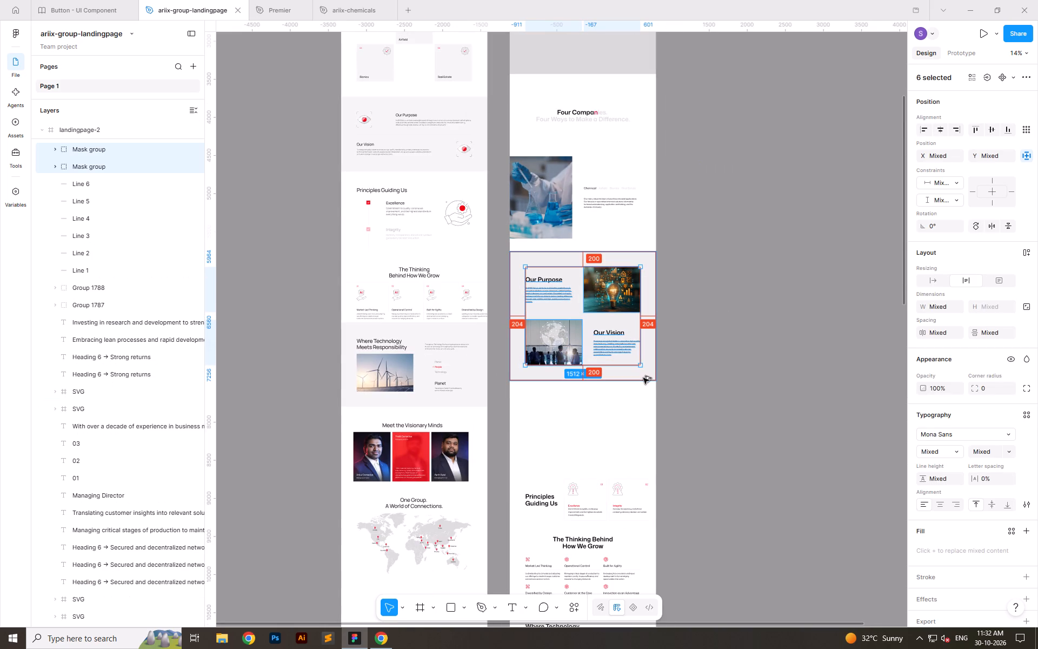
pyautogui.click(774, 363)
# Switch to Chrome and bring up the ariix-india.com home page.
pyautogui.hotkey('alt', 'Tab')
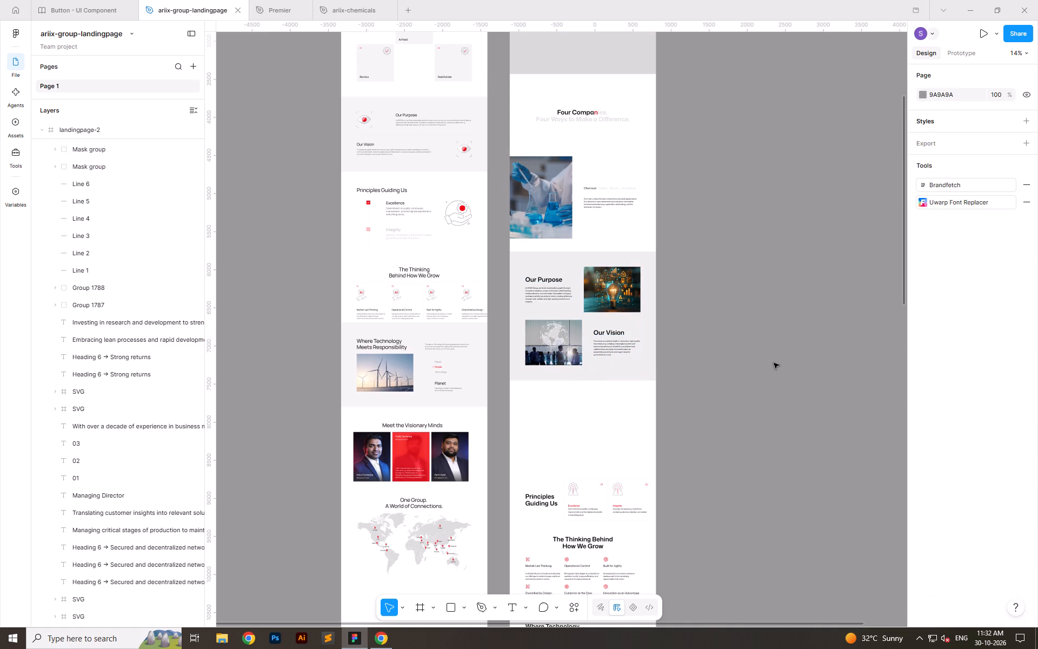
pyautogui.click(203, 0)
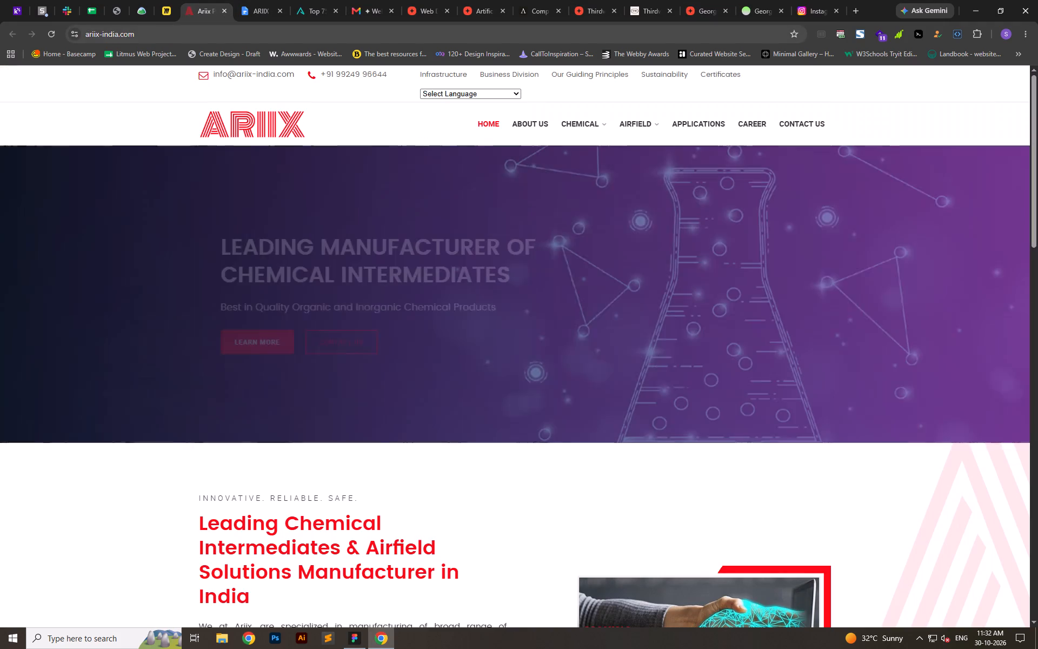
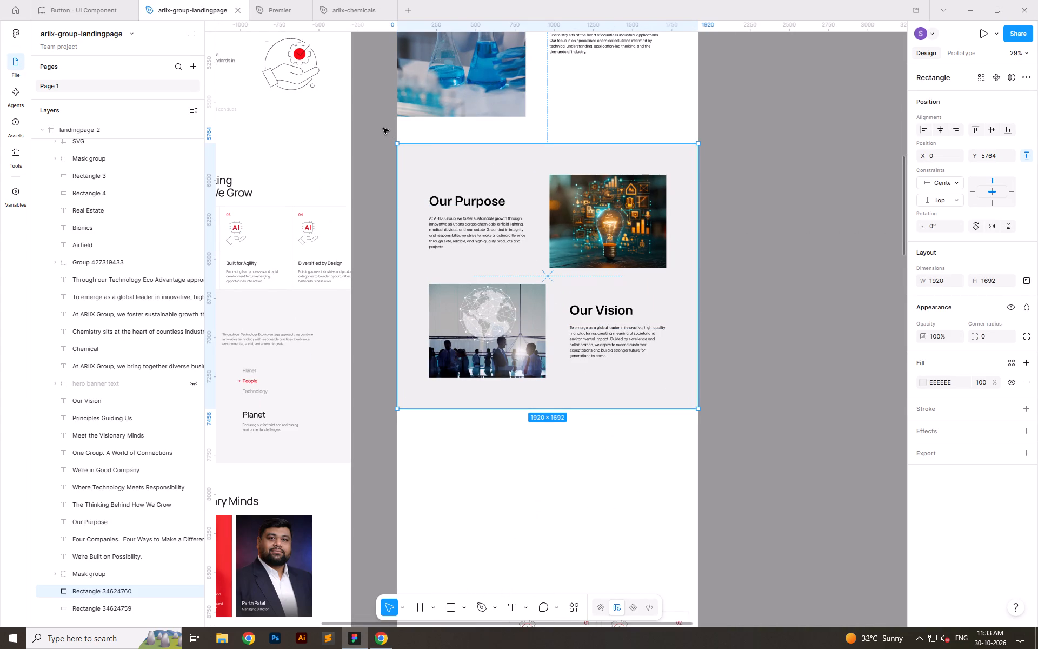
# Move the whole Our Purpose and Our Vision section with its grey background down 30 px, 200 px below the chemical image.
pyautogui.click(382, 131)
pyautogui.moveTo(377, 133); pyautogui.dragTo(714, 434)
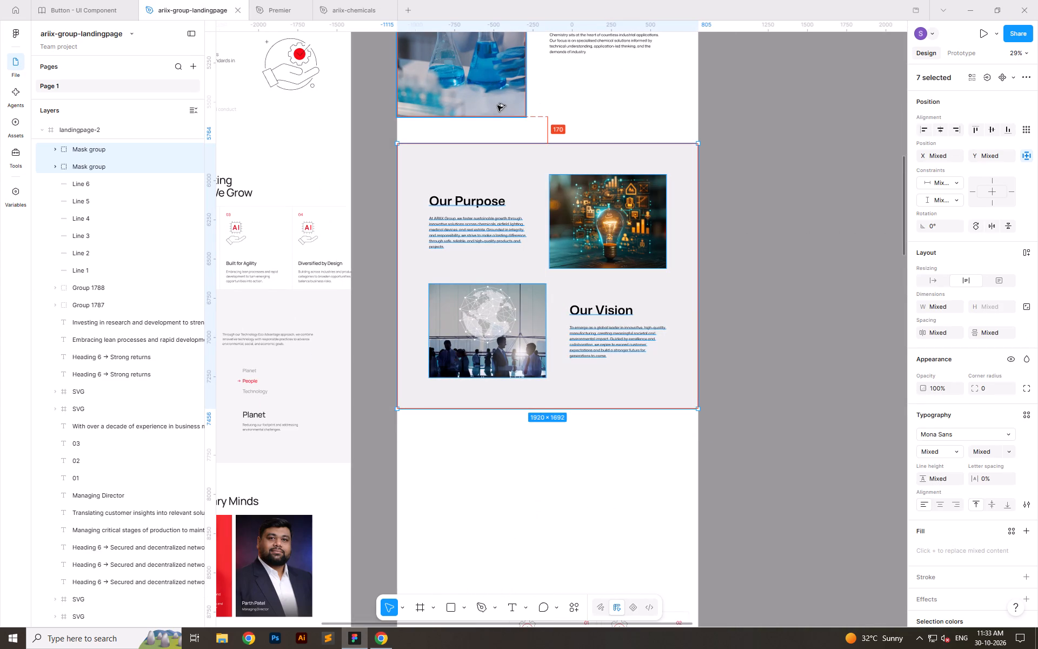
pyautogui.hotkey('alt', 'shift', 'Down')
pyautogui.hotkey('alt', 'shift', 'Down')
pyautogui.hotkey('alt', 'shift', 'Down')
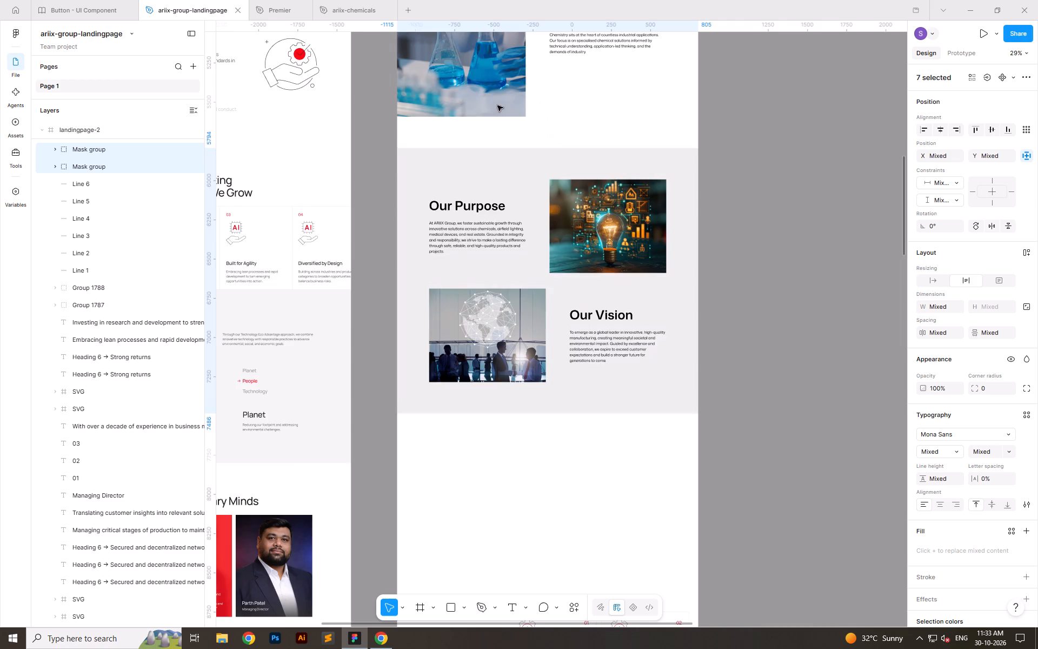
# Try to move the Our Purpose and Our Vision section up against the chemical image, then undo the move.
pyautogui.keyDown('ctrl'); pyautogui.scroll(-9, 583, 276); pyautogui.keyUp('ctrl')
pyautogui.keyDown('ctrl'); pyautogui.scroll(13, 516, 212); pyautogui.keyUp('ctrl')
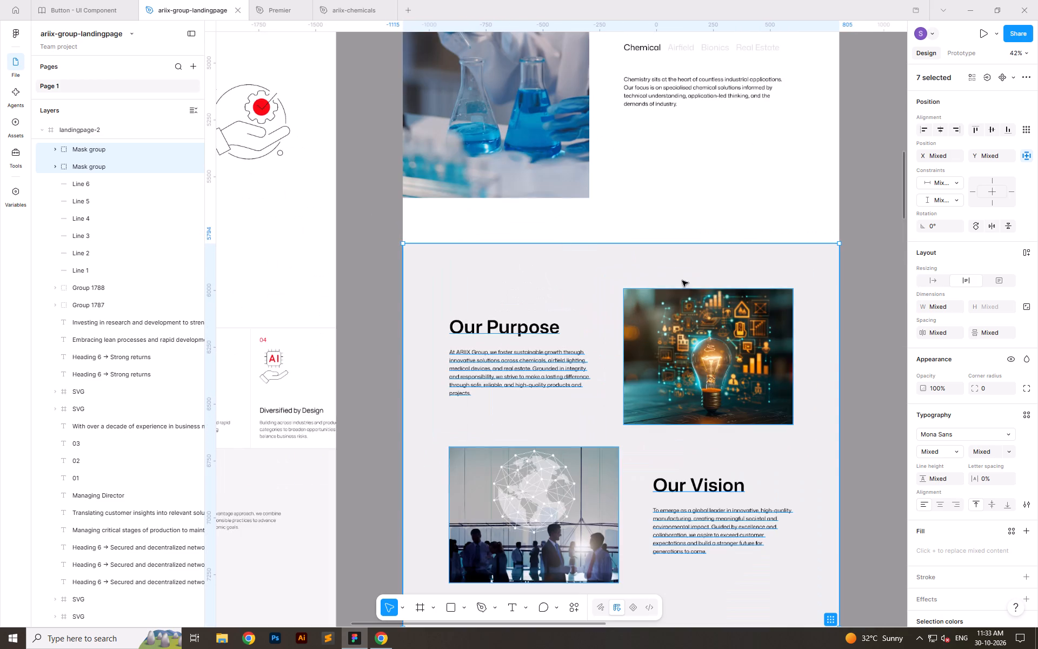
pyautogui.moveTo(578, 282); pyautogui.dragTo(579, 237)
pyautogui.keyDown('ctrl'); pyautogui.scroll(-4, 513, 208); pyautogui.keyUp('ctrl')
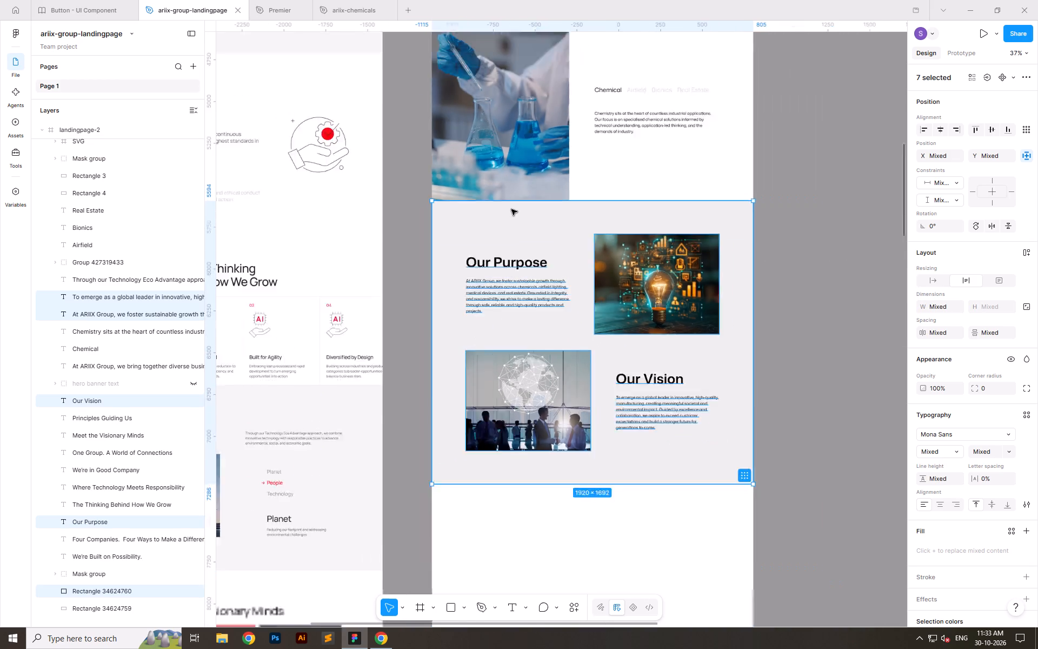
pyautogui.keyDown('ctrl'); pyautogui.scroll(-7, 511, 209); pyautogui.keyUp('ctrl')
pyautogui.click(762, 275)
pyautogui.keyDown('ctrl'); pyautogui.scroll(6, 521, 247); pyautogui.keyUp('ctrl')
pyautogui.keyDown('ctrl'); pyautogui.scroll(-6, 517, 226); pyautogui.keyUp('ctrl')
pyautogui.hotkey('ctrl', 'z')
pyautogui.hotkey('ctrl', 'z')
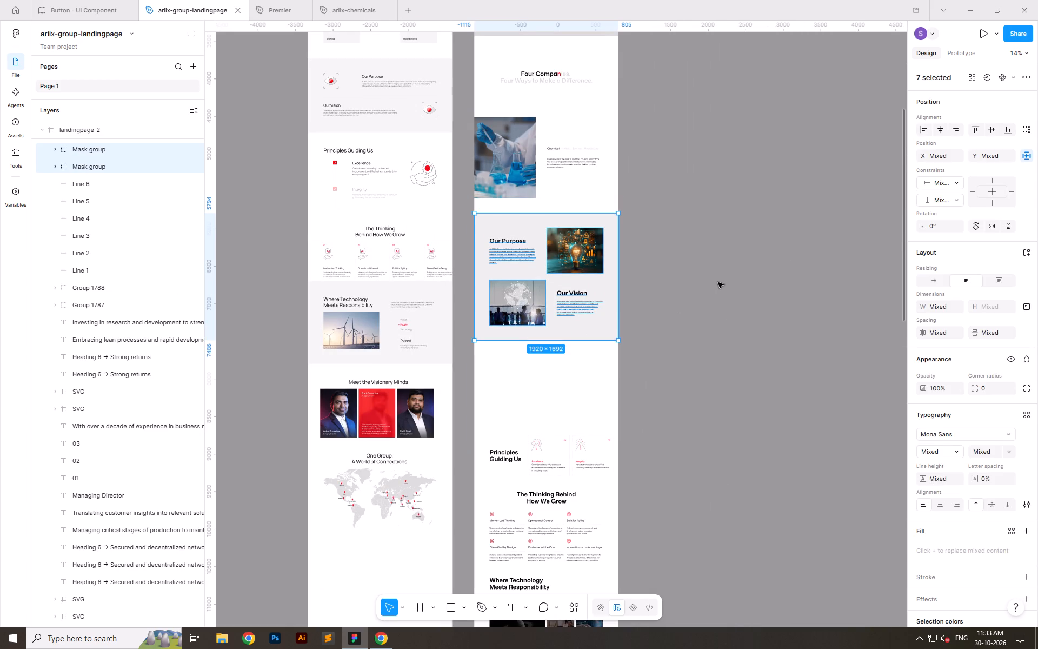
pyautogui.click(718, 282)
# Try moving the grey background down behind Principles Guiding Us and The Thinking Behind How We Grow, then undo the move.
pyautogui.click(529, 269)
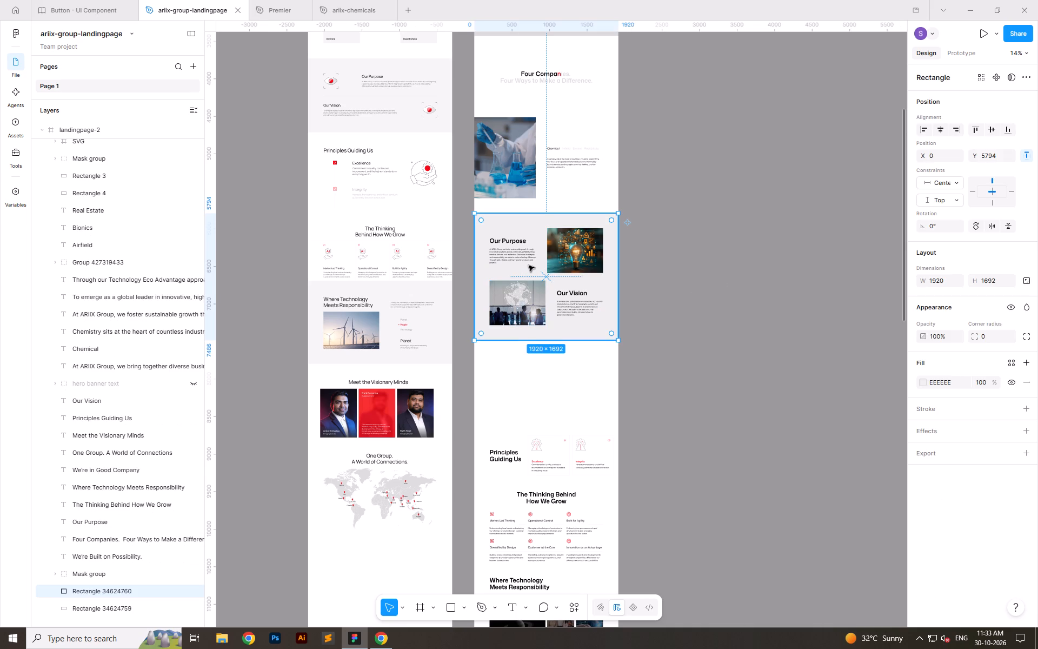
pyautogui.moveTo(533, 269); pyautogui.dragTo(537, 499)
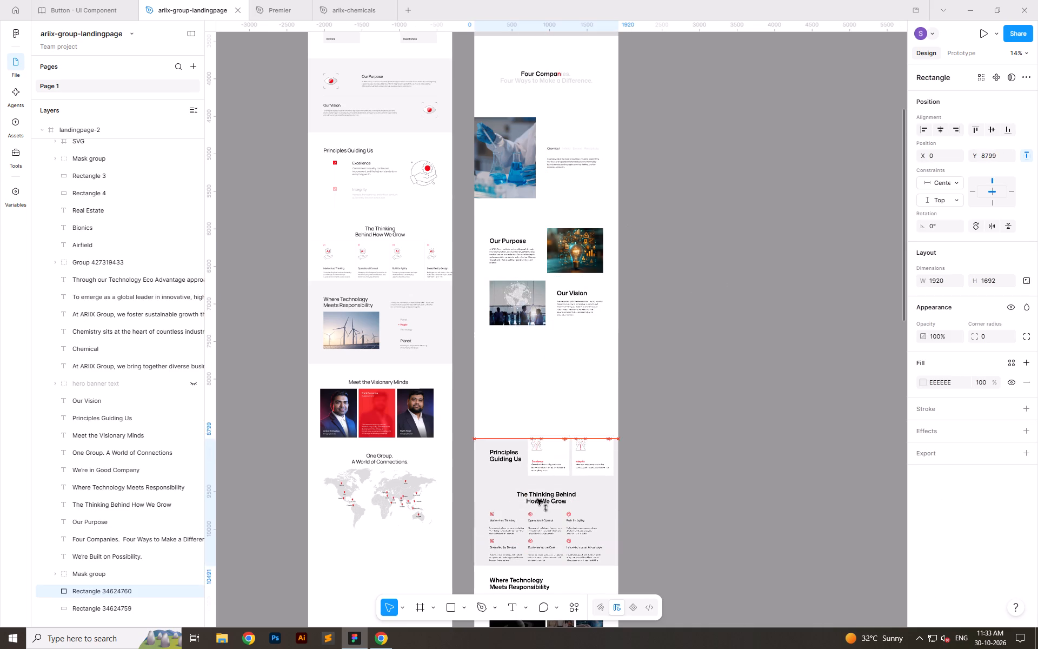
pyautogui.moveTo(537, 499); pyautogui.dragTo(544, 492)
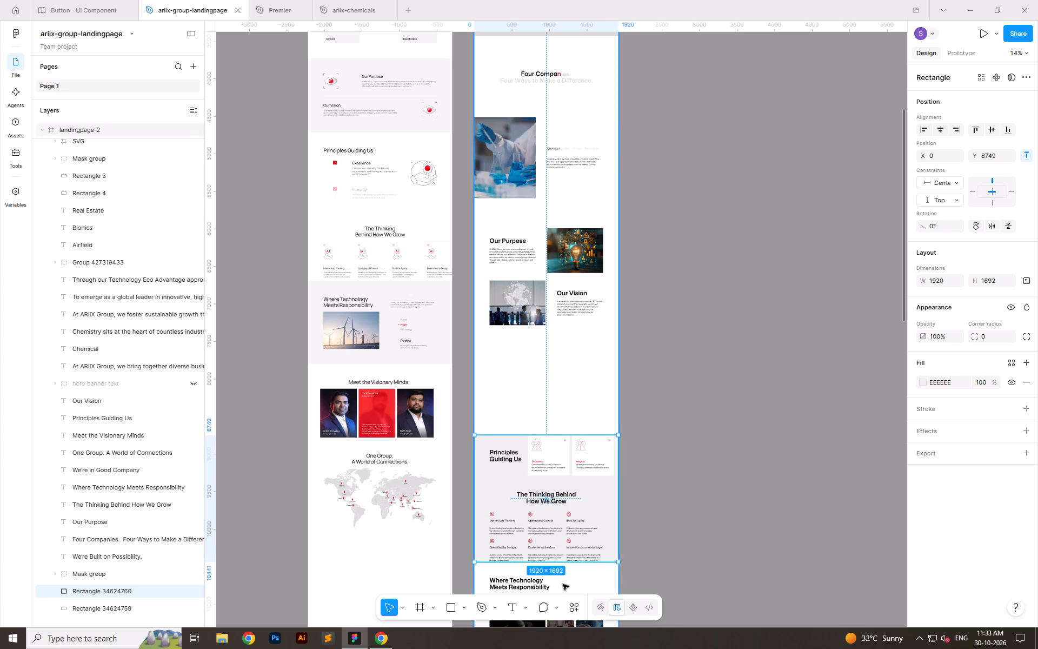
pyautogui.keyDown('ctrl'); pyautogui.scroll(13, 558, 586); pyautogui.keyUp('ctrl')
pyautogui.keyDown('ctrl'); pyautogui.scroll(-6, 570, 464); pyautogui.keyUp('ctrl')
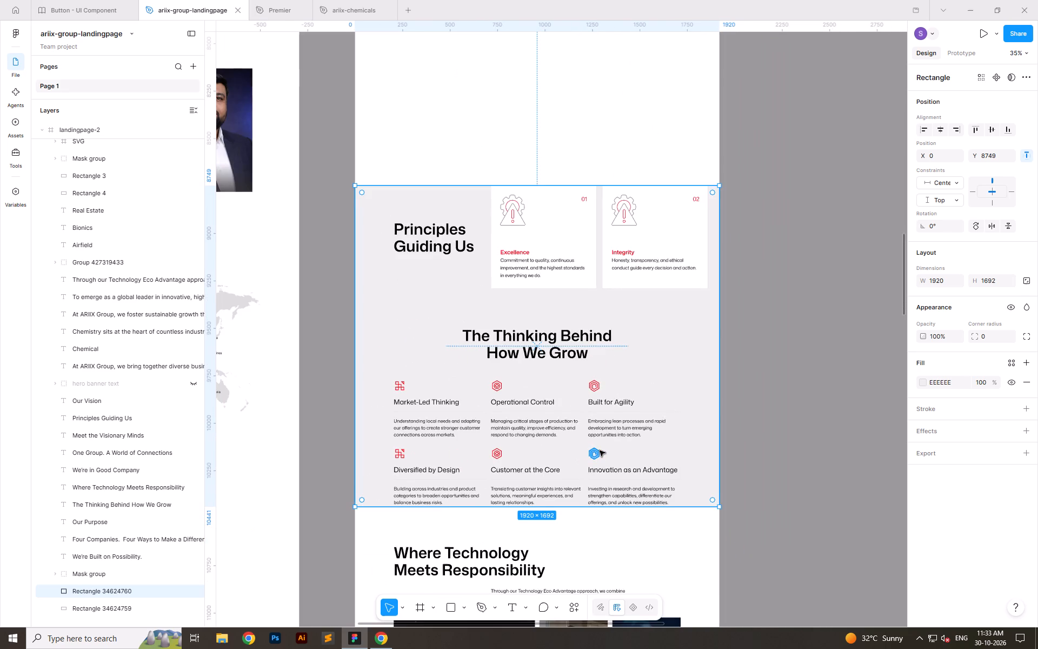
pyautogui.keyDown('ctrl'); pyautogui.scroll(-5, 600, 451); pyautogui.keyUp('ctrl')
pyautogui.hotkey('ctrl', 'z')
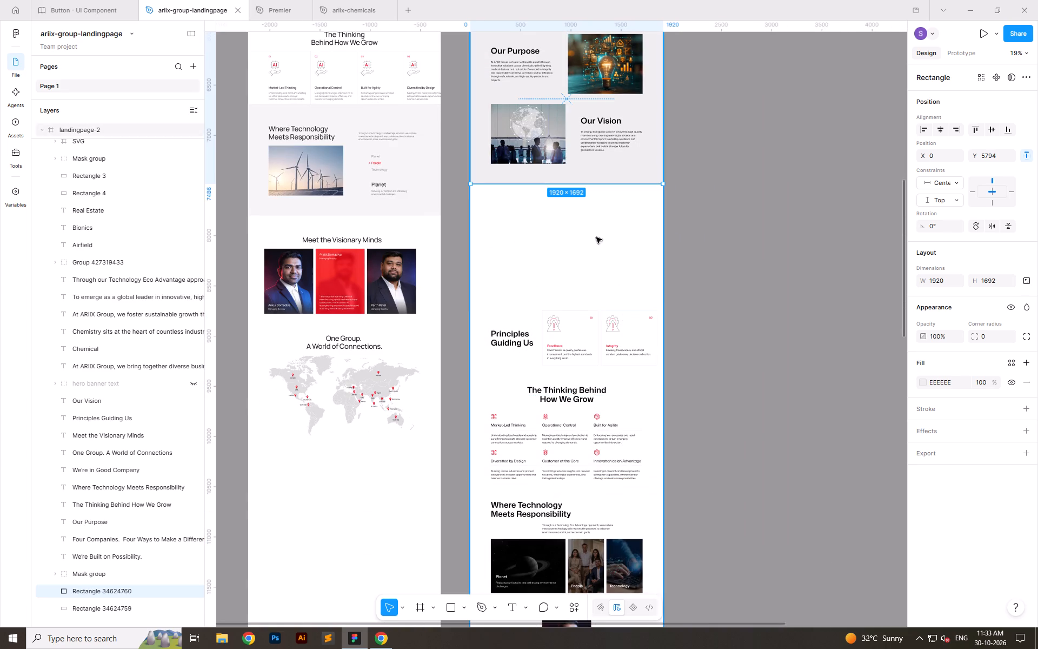
# Move the grey background rectangle from behind Our Purpose and Our Vision straight down to Y 7454.
pyautogui.moveTo(608, 162); pyautogui.dragTo(605, 329)
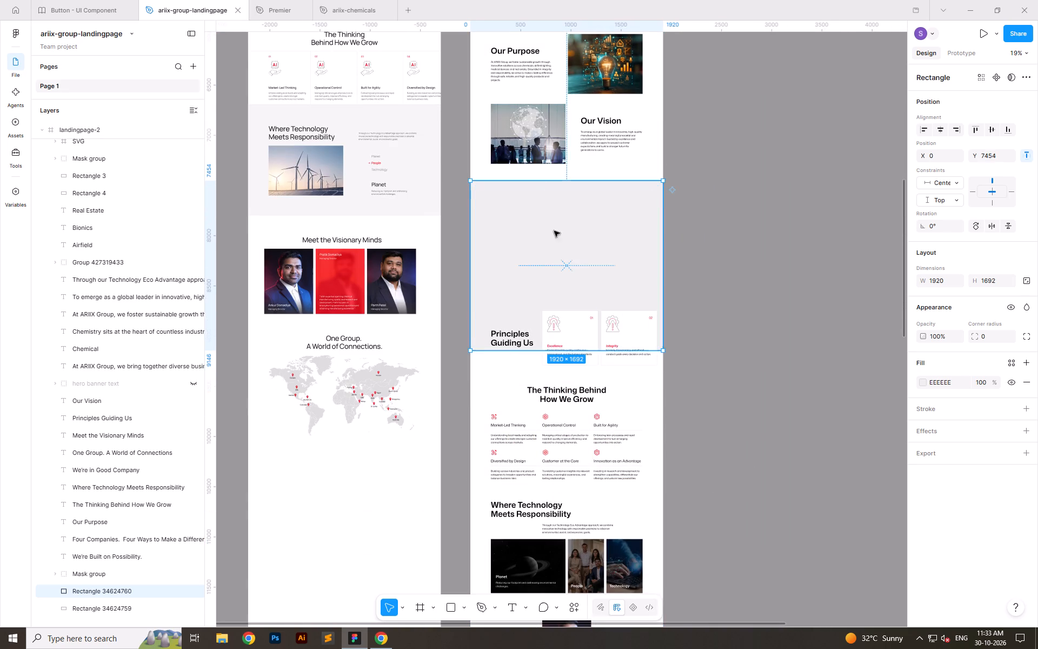
pyautogui.keyDown('ctrl'); pyautogui.scroll(-5, 564, 365); pyautogui.keyUp('ctrl')
pyautogui.keyDown('ctrl'); pyautogui.scroll(5, 631, 203); pyautogui.keyUp('ctrl')
pyautogui.keyDown('ctrl'); pyautogui.click(682, 200); pyautogui.keyUp('ctrl')
# Move the Our Purpose and Our Vision texts and images up to start 200 px below the chemical image.
pyautogui.keyDown('ctrl'); pyautogui.moveTo(375, 155); pyautogui.dragTo(568, 307); pyautogui.keyUp('ctrl')
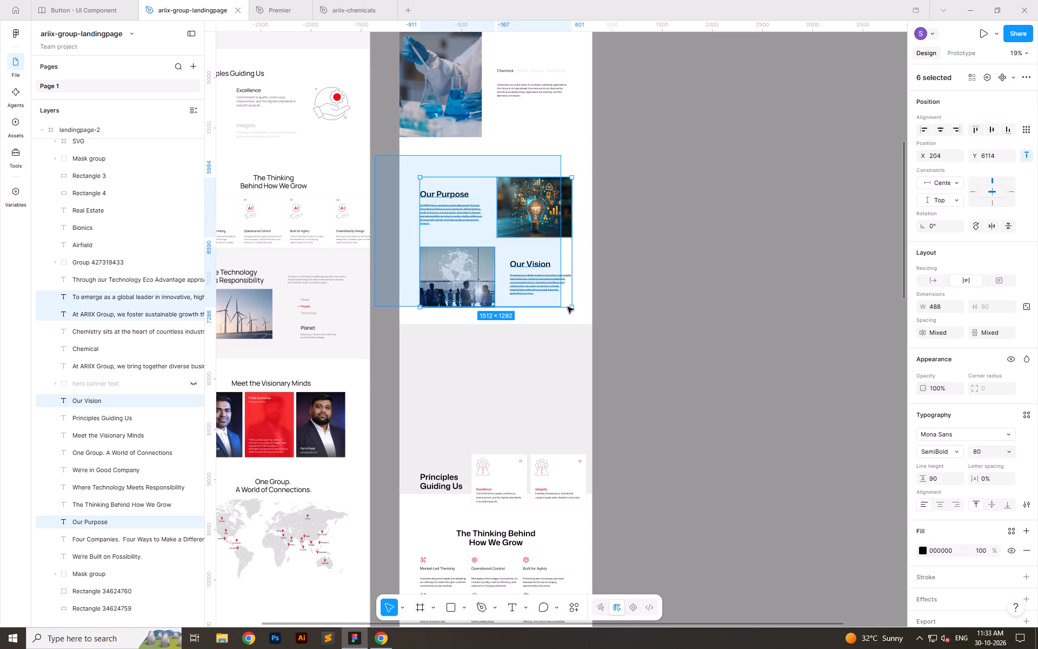
pyautogui.keyDown('ctrl'); pyautogui.moveTo(568, 307); pyautogui.dragTo(611, 315); pyautogui.keyUp('ctrl')
pyautogui.hotkey('alt', 'shift', 'Up')
pyautogui.hotkey('alt', 'shift', 'Up')
pyautogui.hotkey('alt', 'shift', 'Up')
pyautogui.hotkey('alt', 'shift', 'Up')
pyautogui.hotkey('alt', 'shift', 'Up')
pyautogui.hotkey('alt', 'shift', 'Up')
pyautogui.hotkey('alt', 'shift', 'Up')
pyautogui.hotkey('alt', 'shift', 'Up')
pyautogui.hotkey('alt', 'shift', 'Up')
pyautogui.hotkey('alt', 'shift', 'Up')
pyautogui.hotkey('alt', 'shift', 'Up')
pyautogui.hotkey('alt', 'shift', 'Up')
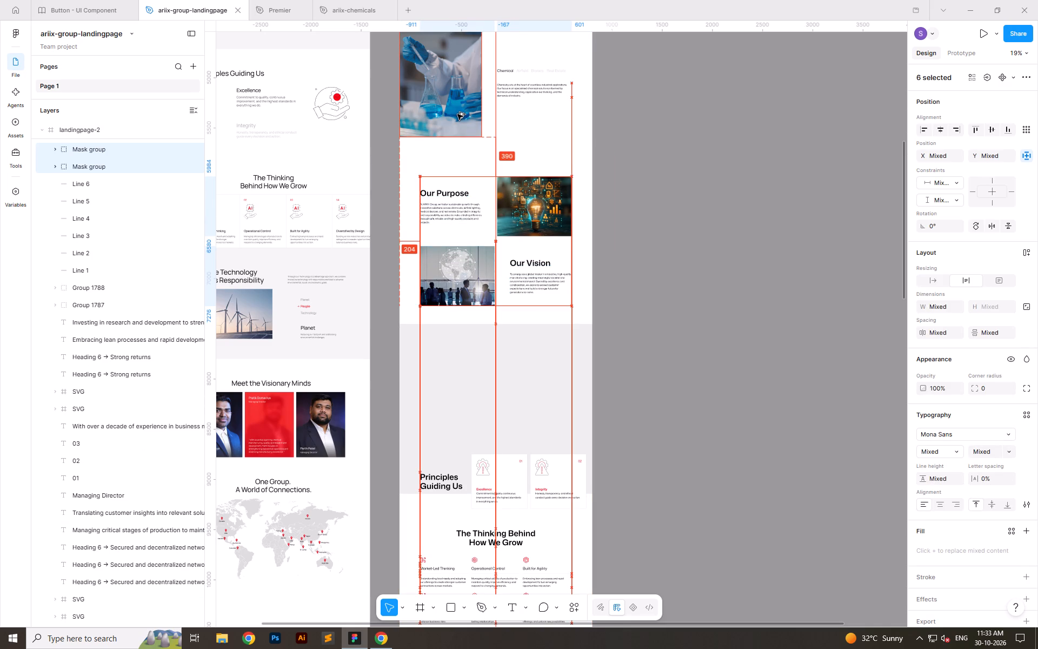
pyautogui.hotkey('alt', 'shift', 'Up')
pyautogui.hotkey('alt', 'shift', 'Up')
pyautogui.hotkey('alt', 'shift', 'Up')
pyautogui.hotkey('alt', 'shift', 'Up')
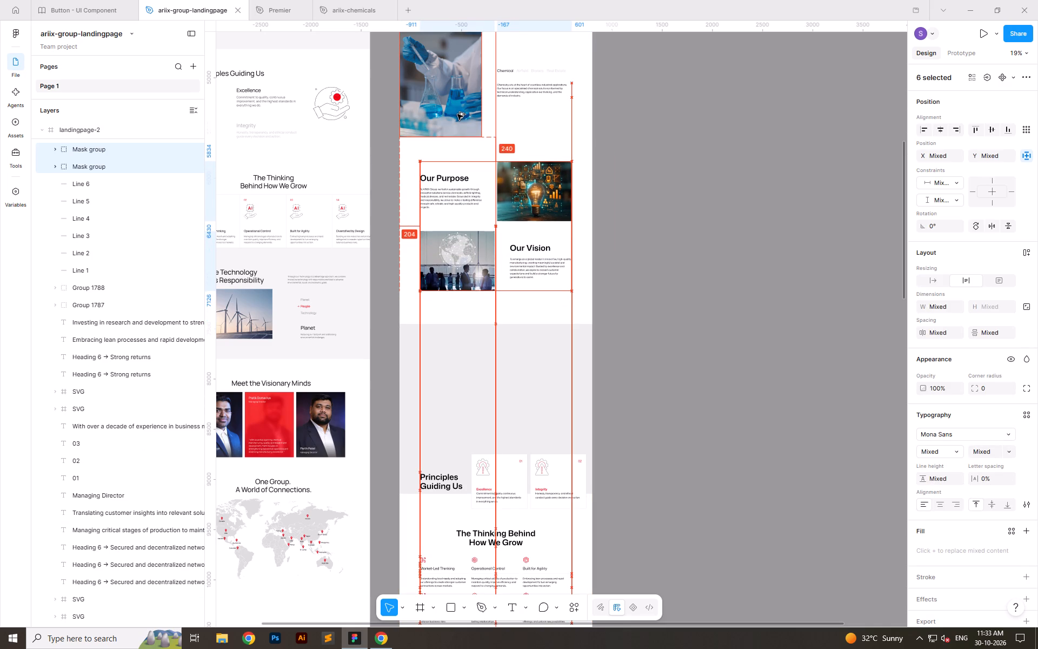
pyautogui.hotkey('alt', 'shift', 'Up')
pyautogui.hotkey('alt', 'shift', 'Up')
pyautogui.hotkey('alt', 'shift', 'Up')
pyautogui.hotkey('alt', 'shift', 'Up')
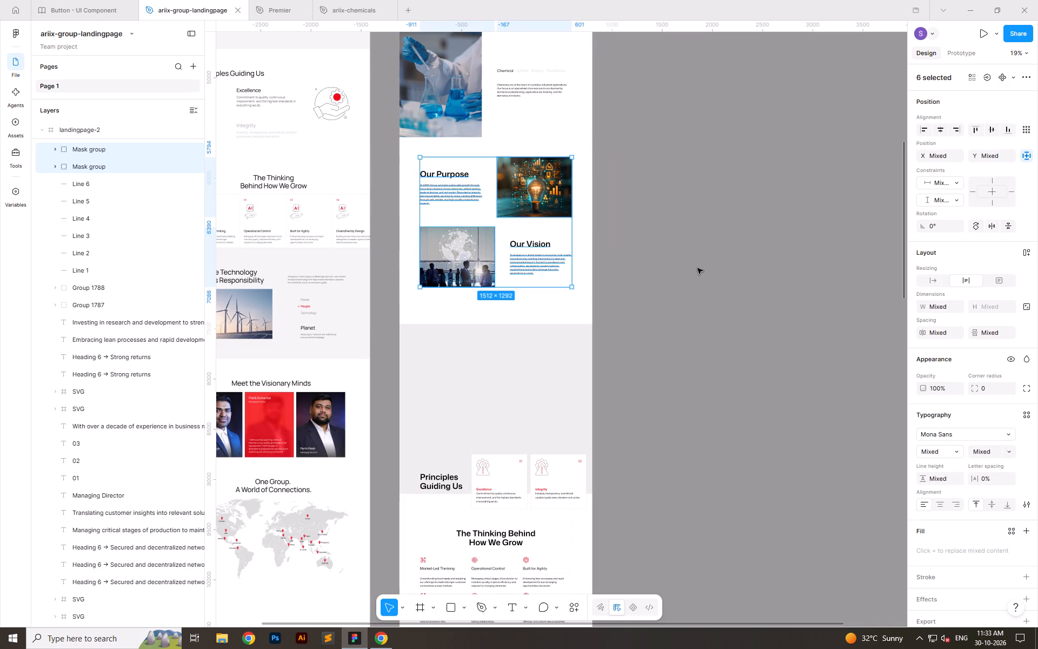
pyautogui.click(697, 268)
# Move the grey background up to Y 7286, so it starts 200 px below the Our Vision image.
pyautogui.click(504, 360)
pyautogui.keyDown('shift'); pyautogui.moveTo(509, 370); pyautogui.dragTo(510, 356); pyautogui.keyUp('shift')
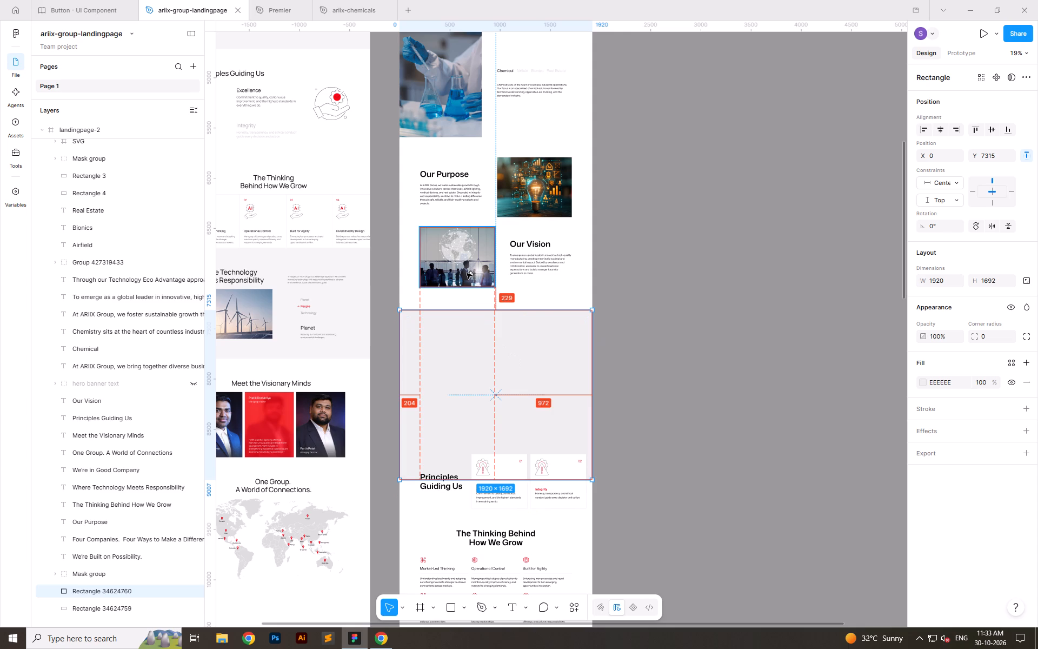
pyautogui.hotkey('alt', 'shift', 'Up')
pyautogui.hotkey('alt', 'shift', 'Up')
pyautogui.hotkey('alt', 'shift', 'Up')
pyautogui.hotkey('alt', 'Down')
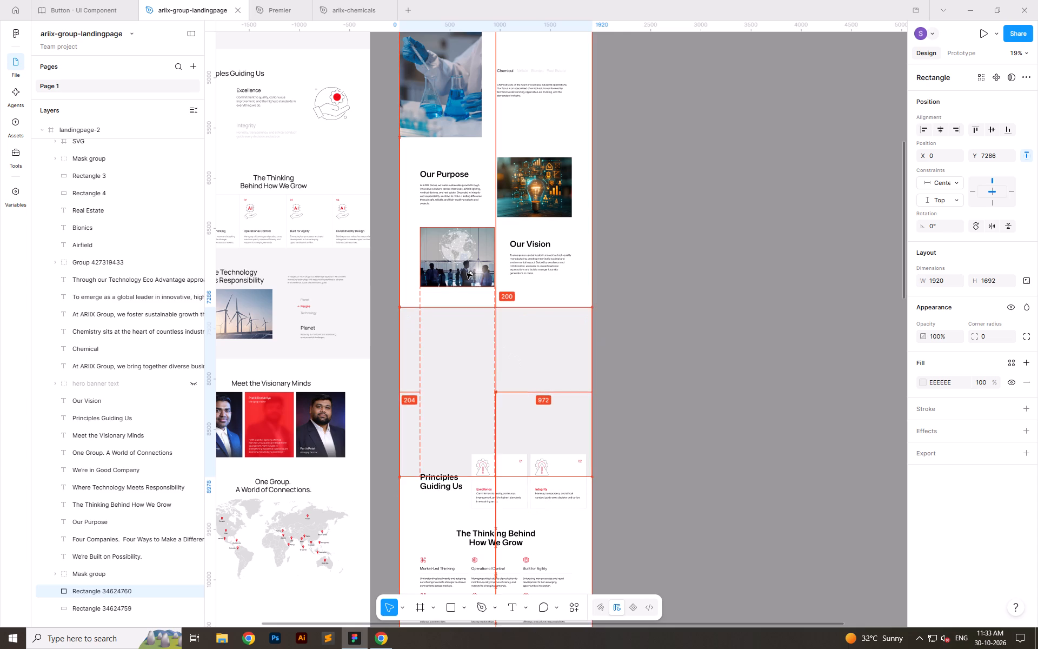
pyautogui.click(774, 429)
# Move the Principles Guiding Us heading and its two cards up onto the grey background, 200 px below its top edge.
pyautogui.keyDown('ctrl'); pyautogui.scroll(-6, 598, 240); pyautogui.keyUp('ctrl')
pyautogui.keyDown('ctrl'); pyautogui.scroll(7, 567, 437); pyautogui.keyUp('ctrl')
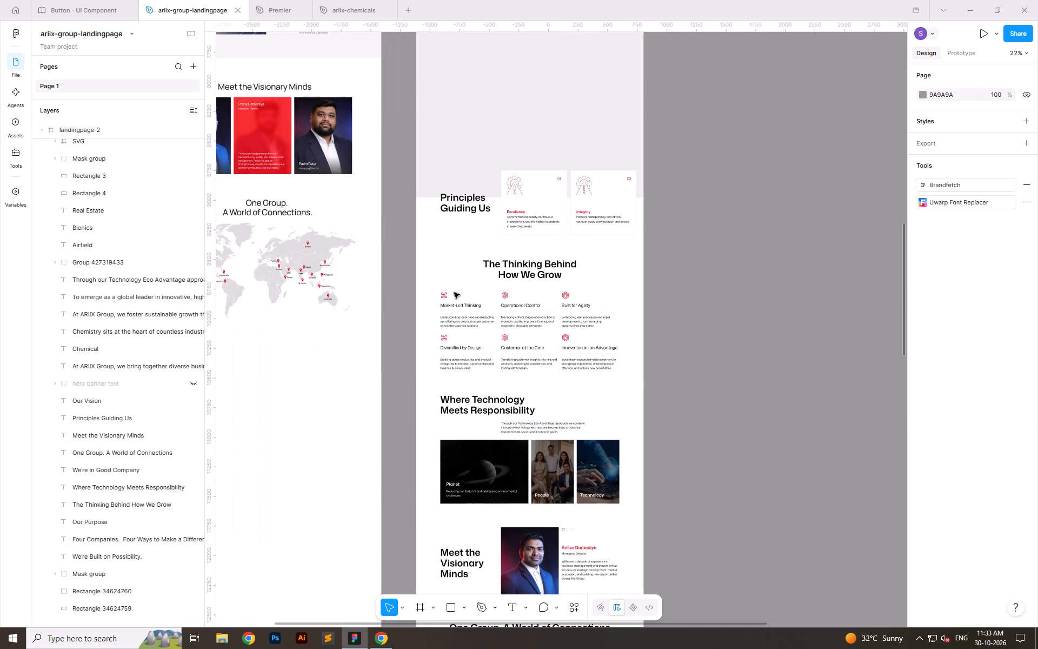
pyautogui.click(465, 206)
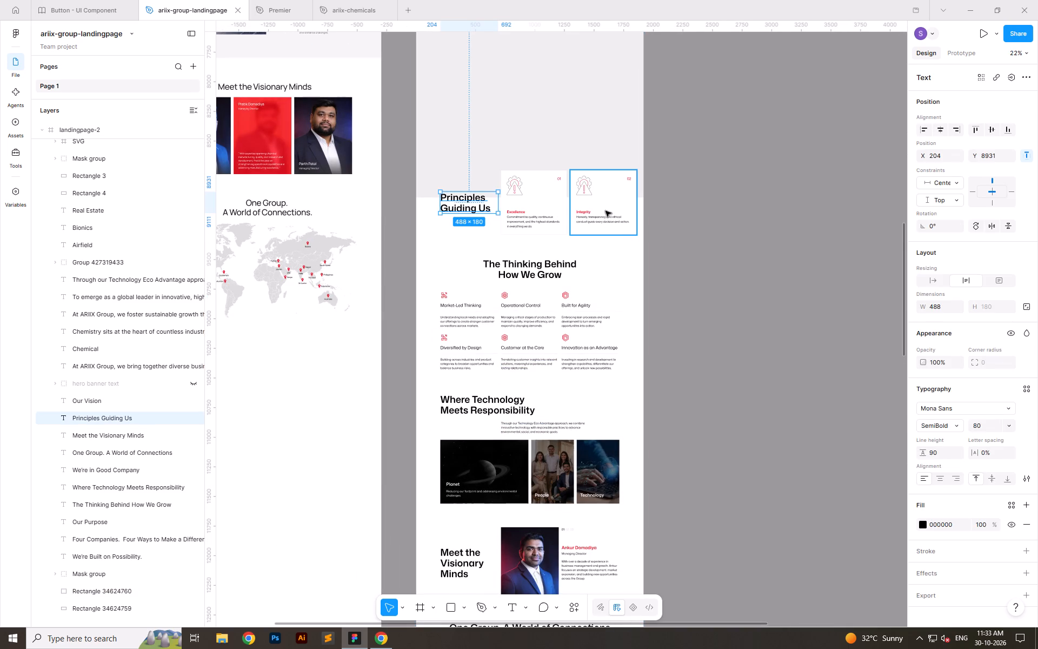
pyautogui.moveTo(605, 211); pyautogui.dragTo(582, 218)
pyautogui.hotkey('ctrl', 'z')
pyautogui.click(613, 211)
pyautogui.keyDown('shift'); pyautogui.click(548, 206); pyautogui.keyUp('shift')
pyautogui.keyDown('shift'); pyautogui.click(464, 202); pyautogui.keyUp('shift')
pyautogui.keyDown('ctrl'); pyautogui.scroll(-5, 524, 460); pyautogui.keyUp('ctrl')
pyautogui.keyDown('ctrl'); pyautogui.scroll(5, 522, 215); pyautogui.keyUp('ctrl')
pyautogui.moveTo(545, 411); pyautogui.dragTo(553, 279)
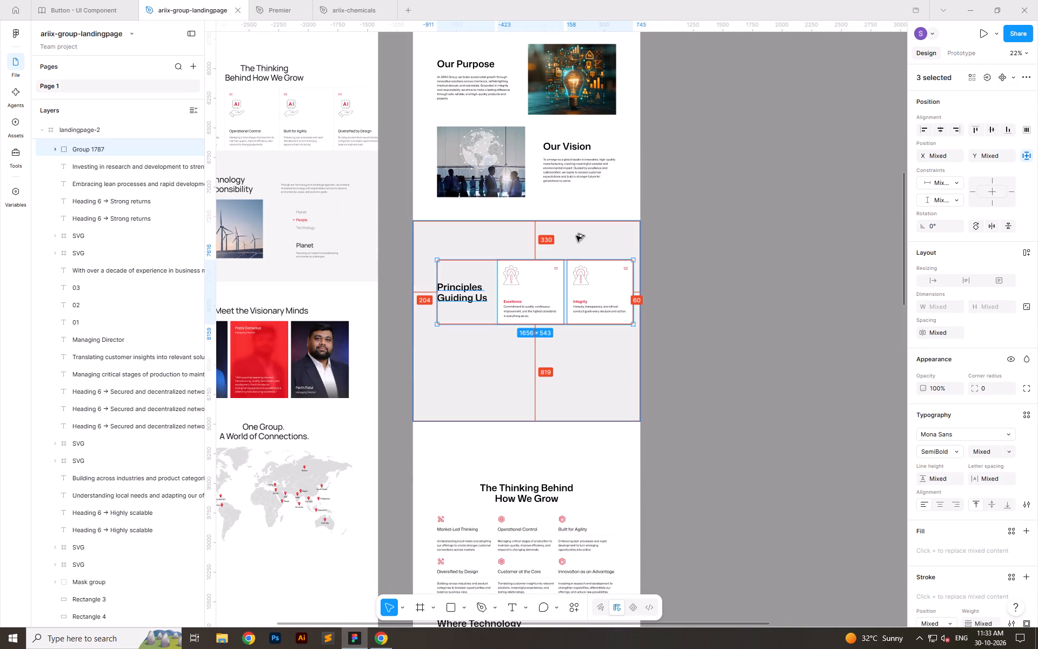
pyautogui.hotkey('alt', 'shift', 'Up')
pyautogui.hotkey('alt', 'shift', 'Up')
pyautogui.hotkey('alt', 'shift', 'Up')
pyautogui.hotkey('alt', 'shift', 'Up')
pyautogui.hotkey('alt', 'shift', 'Up')
pyautogui.hotkey('alt', 'shift', 'Up')
pyautogui.hotkey('alt', 'shift', 'Up')
pyautogui.hotkey('alt', 'shift', 'Up')
pyautogui.hotkey('alt', 'shift', 'Up')
pyautogui.hotkey('alt', 'shift', 'Up')
pyautogui.hotkey('alt', 'shift', 'Up')
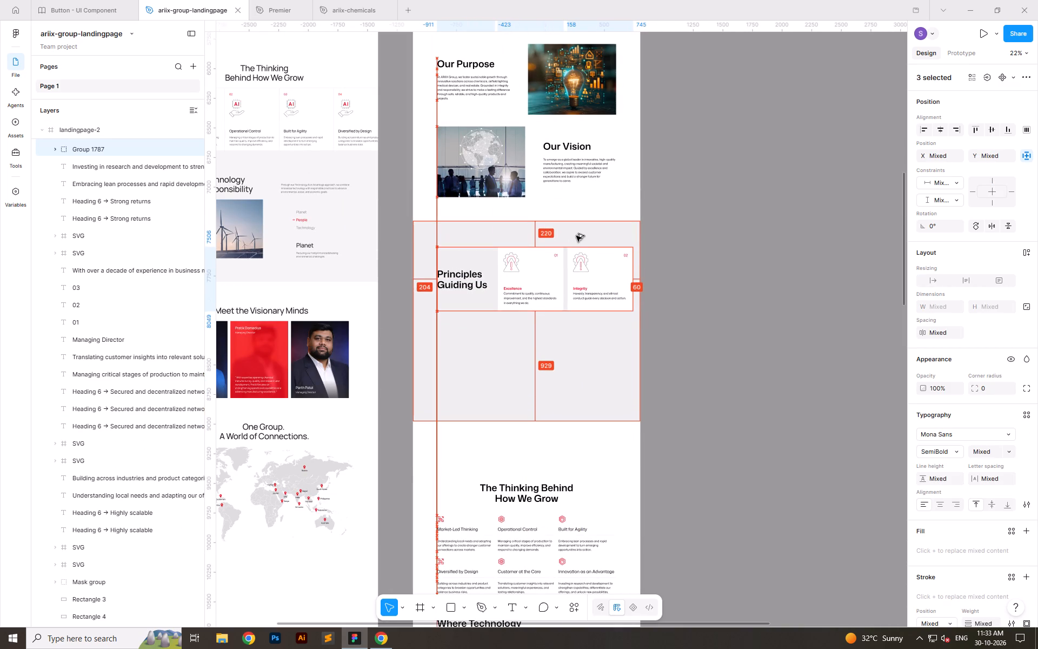
pyautogui.hotkey('alt', 'shift', 'Up')
pyautogui.hotkey('alt', 'shift', 'Up')
pyautogui.click(761, 363)
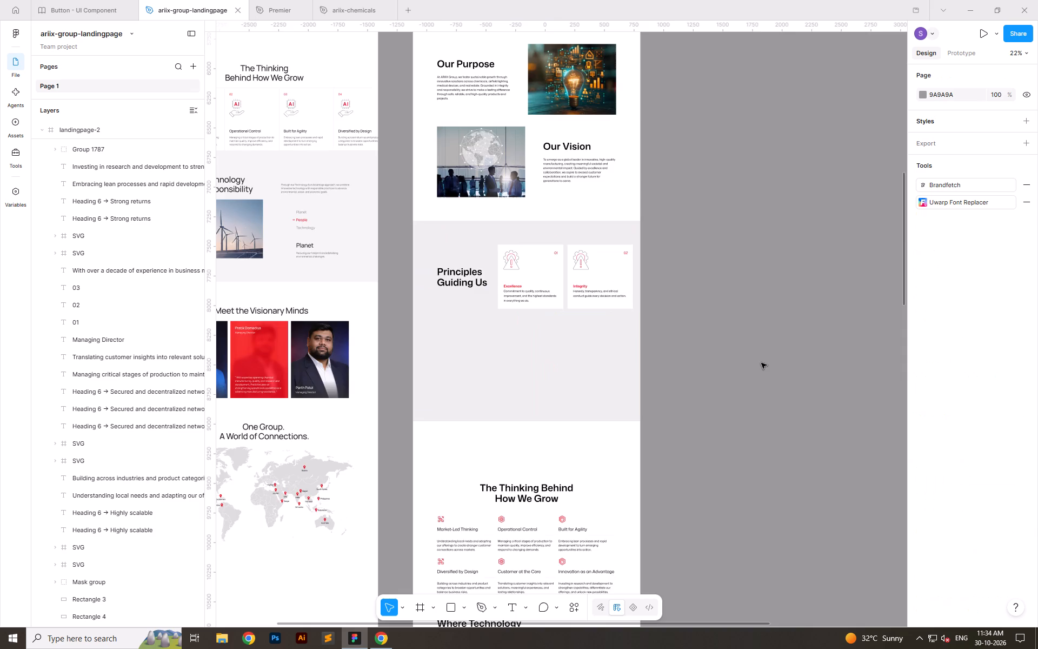
# Extend the grey background's bottom edge downward to just below The Thinking Behind How We Grow heading.
pyautogui.keyDown('ctrl'); pyautogui.scroll(-5, 582, 237); pyautogui.keyUp('ctrl')
pyautogui.keyDown('ctrl'); pyautogui.scroll(6, 562, 387); pyautogui.keyUp('ctrl')
pyautogui.keyDown('ctrl'); pyautogui.scroll(-5, 511, 257); pyautogui.keyUp('ctrl')
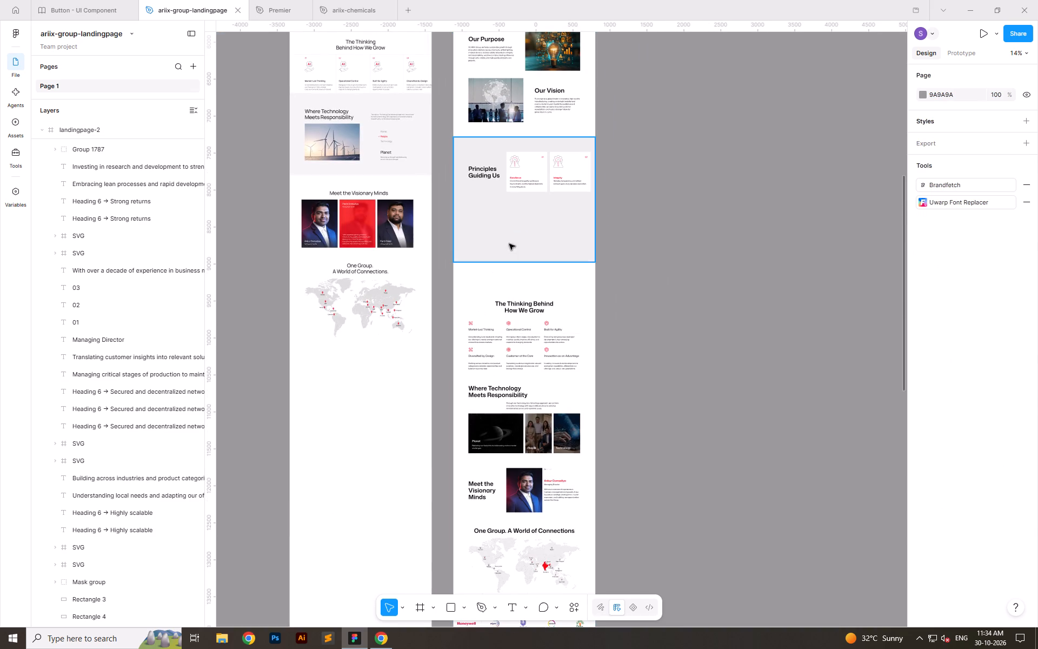
pyautogui.keyDown('ctrl'); pyautogui.click(509, 242); pyautogui.keyUp('ctrl')
pyautogui.keyDown('ctrl'); pyautogui.moveTo(494, 264); pyautogui.dragTo(485, 313); pyautogui.keyUp('ctrl')
pyautogui.click(722, 302)
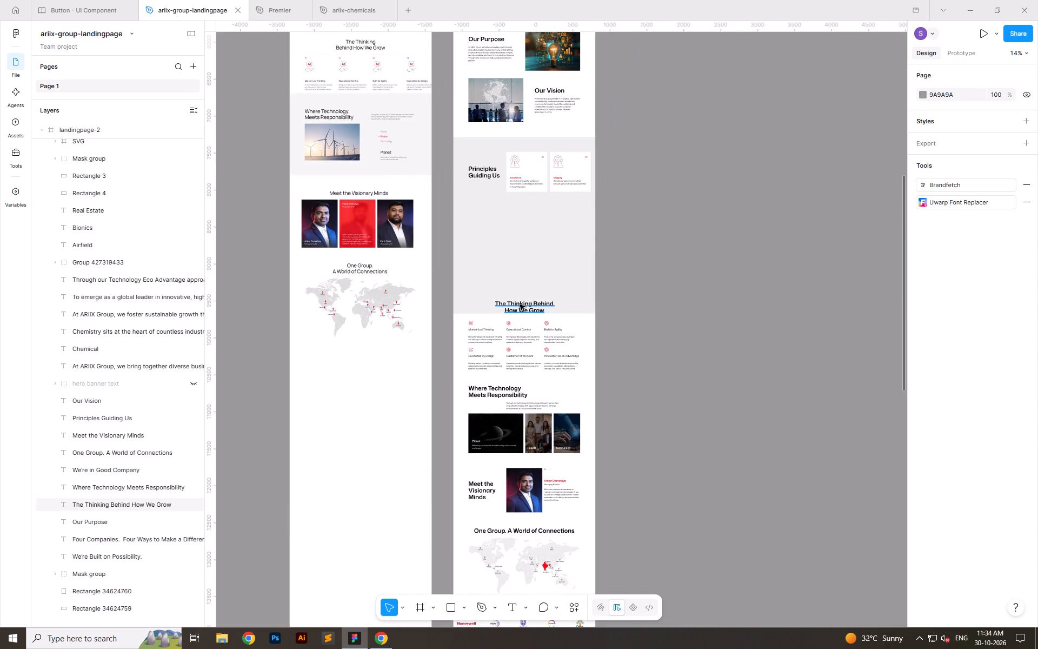
# Move The Thinking Behind How We Grow heading and its six items up to start 200 px below the Principles cards.
pyautogui.click(520, 304)
pyautogui.keyDown('shift'); pyautogui.moveTo(462, 316); pyautogui.dragTo(583, 371); pyautogui.keyUp('shift')
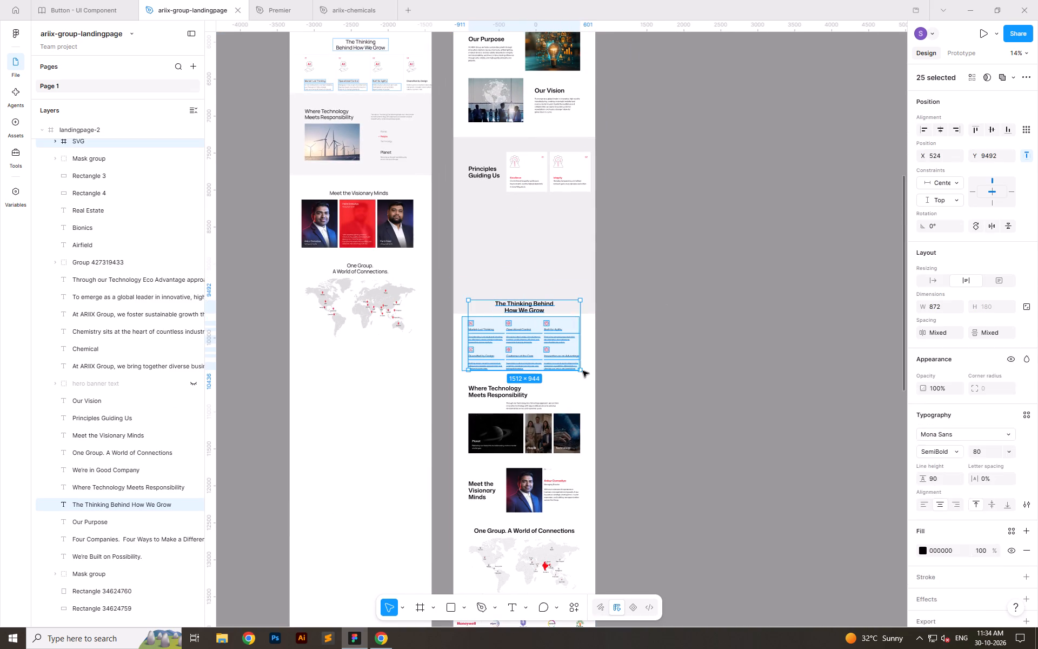
pyautogui.keyDown('shift'); pyautogui.moveTo(583, 371); pyautogui.dragTo(587, 375); pyautogui.keyUp('shift')
pyautogui.moveTo(518, 337); pyautogui.dragTo(521, 276)
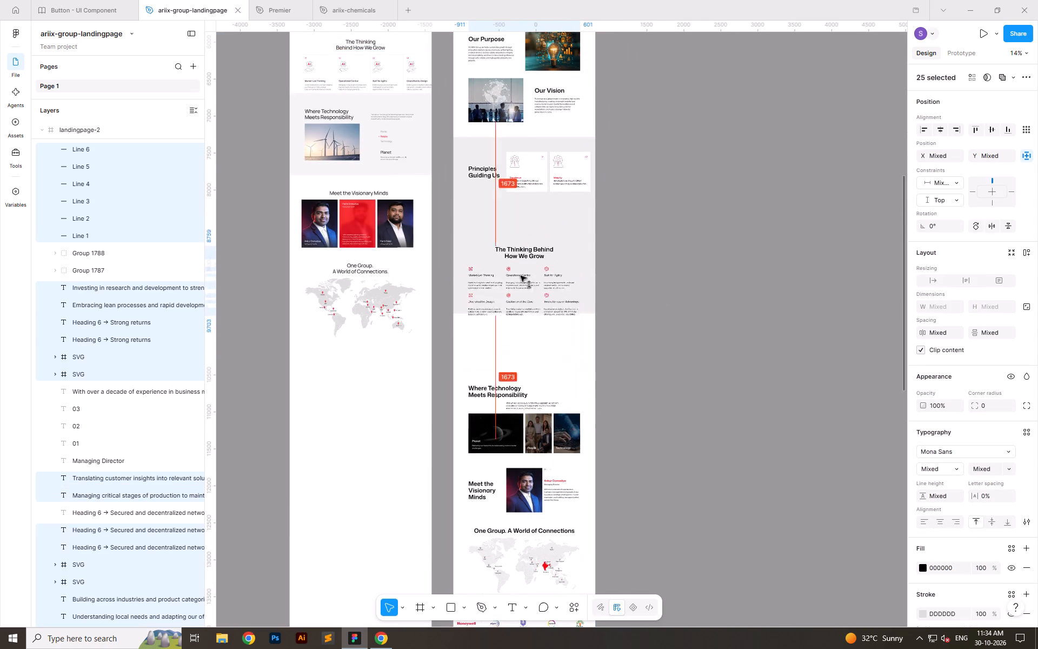
pyautogui.moveTo(521, 276); pyautogui.dragTo(521, 257)
pyautogui.hotkey('alt', 'shift', 'Up')
pyautogui.hotkey('alt', 'shift', 'Up')
pyautogui.hotkey('alt', 'shift', 'Up')
pyautogui.hotkey('alt', 'shift', 'Up')
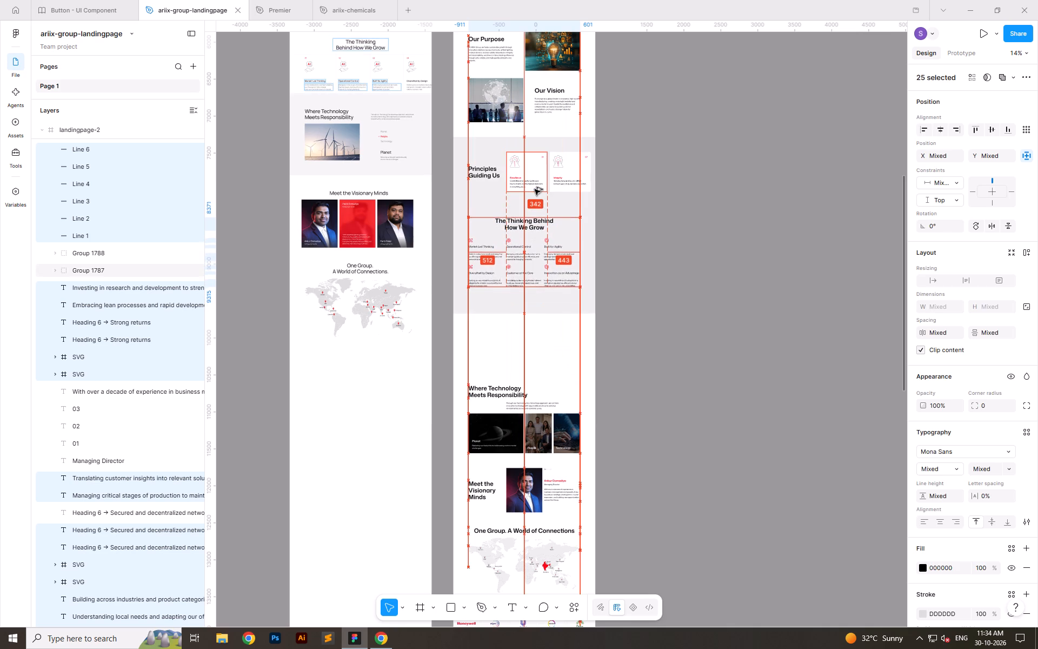
pyautogui.hotkey('alt', 'shift', 'Up')
pyautogui.hotkey('alt', 'shift', 'Up')
pyautogui.hotkey('alt', 'shift', 'Up')
pyautogui.hotkey('alt', 'shift', 'Up')
pyautogui.hotkey('alt', 'shift', 'Up')
pyautogui.hotkey('alt', 'shift', 'Up')
pyautogui.hotkey('alt', 'shift', 'Up')
pyautogui.hotkey('alt', 'shift', 'Up')
pyautogui.hotkey('alt', 'shift', 'Up')
pyautogui.hotkey('alt', 'shift', 'Up')
pyautogui.hotkey('alt', 'shift', 'Up')
pyautogui.hotkey('alt', 'shift', 'Up')
pyautogui.hotkey('alt', 'shift', 'Up')
pyautogui.hotkey('alt', 'shift', 'Up')
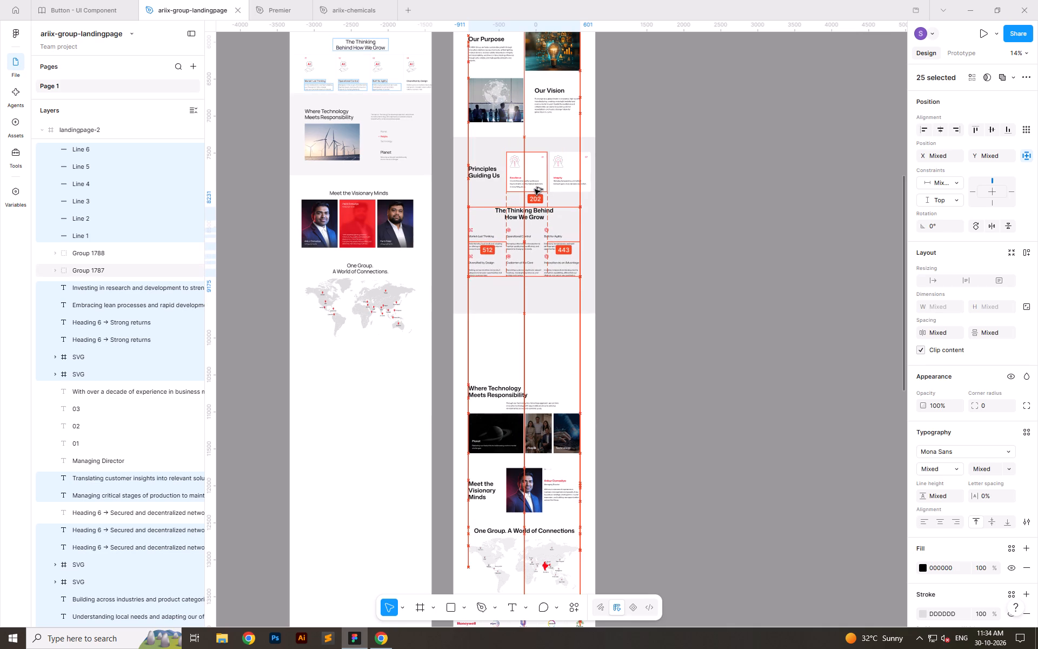
pyautogui.hotkey('alt', 'Up')
pyautogui.hotkey('alt', 'Up')
pyautogui.click(717, 298)
# Shorten the grey background to a height of 2087, leaving 200 px below The Thinking Behind How We Grow items.
pyautogui.keyDown('ctrl'); pyautogui.scroll(2, 496, 255); pyautogui.keyUp('ctrl')
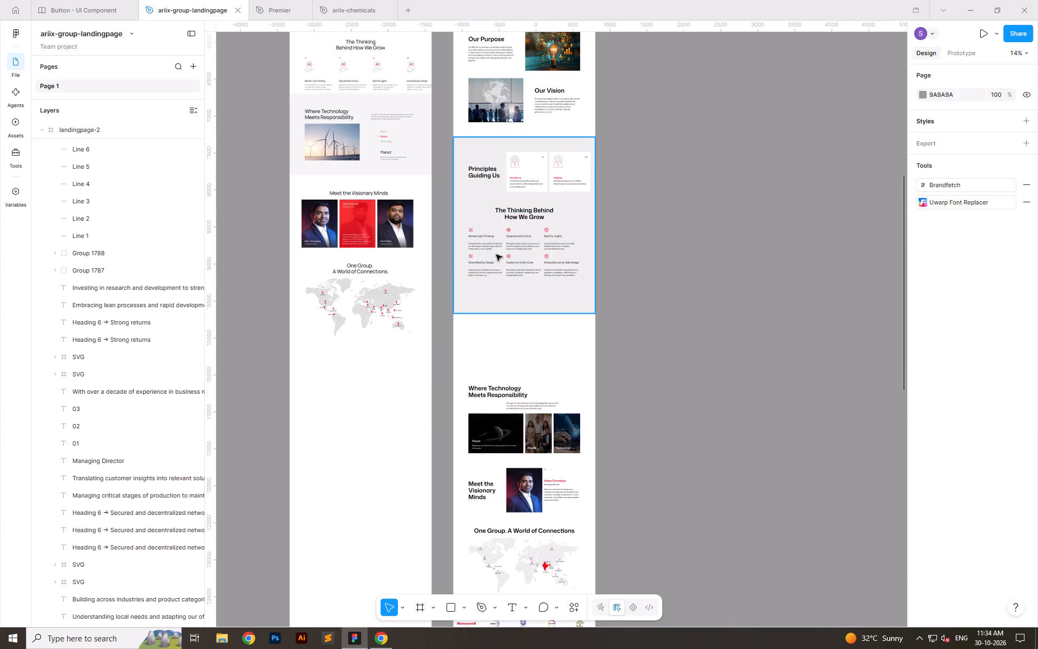
pyautogui.keyDown('ctrl'); pyautogui.scroll(8, 496, 255); pyautogui.keyUp('ctrl')
pyautogui.keyDown('ctrl'); pyautogui.click(524, 364); pyautogui.keyUp('ctrl')
pyautogui.keyDown('ctrl'); pyautogui.moveTo(540, 425); pyautogui.dragTo(542, 351); pyautogui.keyUp('ctrl')
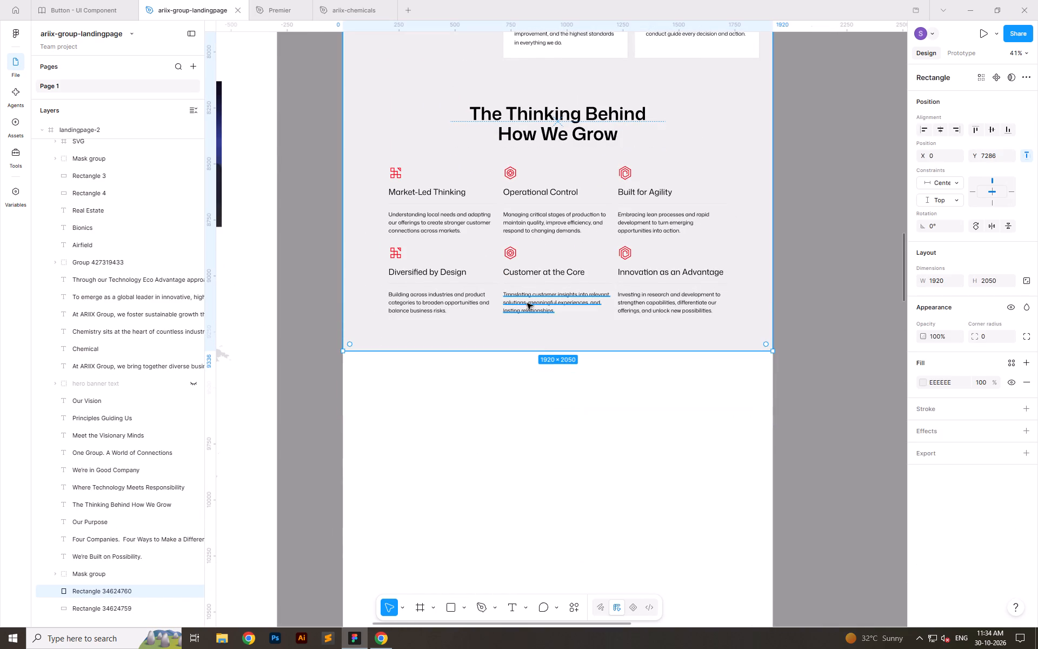
pyautogui.keyDown('ctrl'); pyautogui.moveTo(562, 352); pyautogui.dragTo(560, 381); pyautogui.keyUp('ctrl')
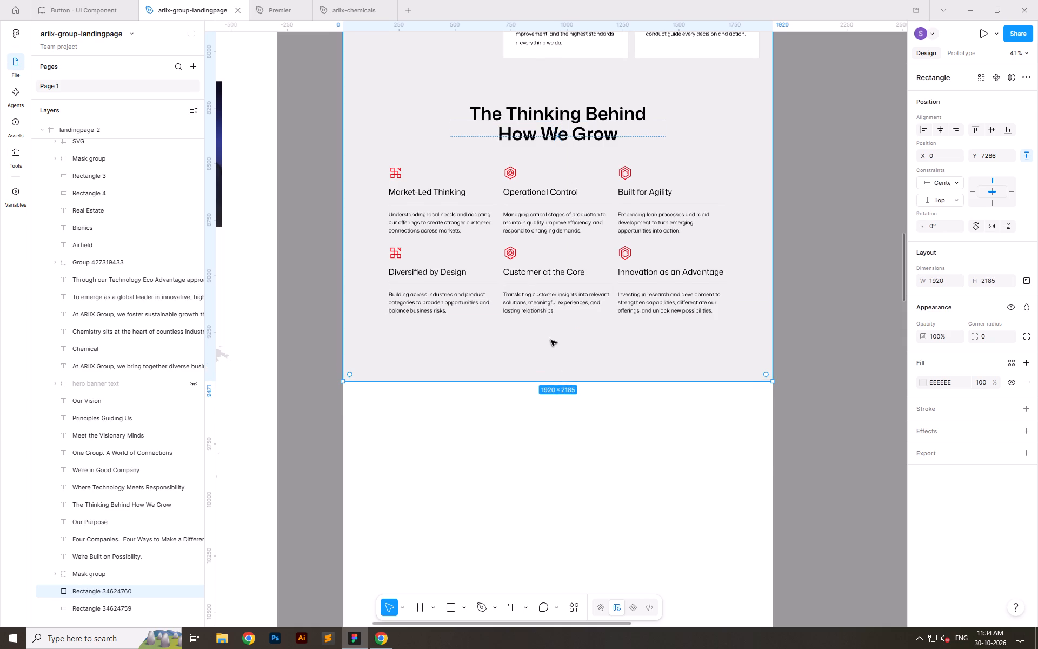
pyautogui.click(1007, 276)
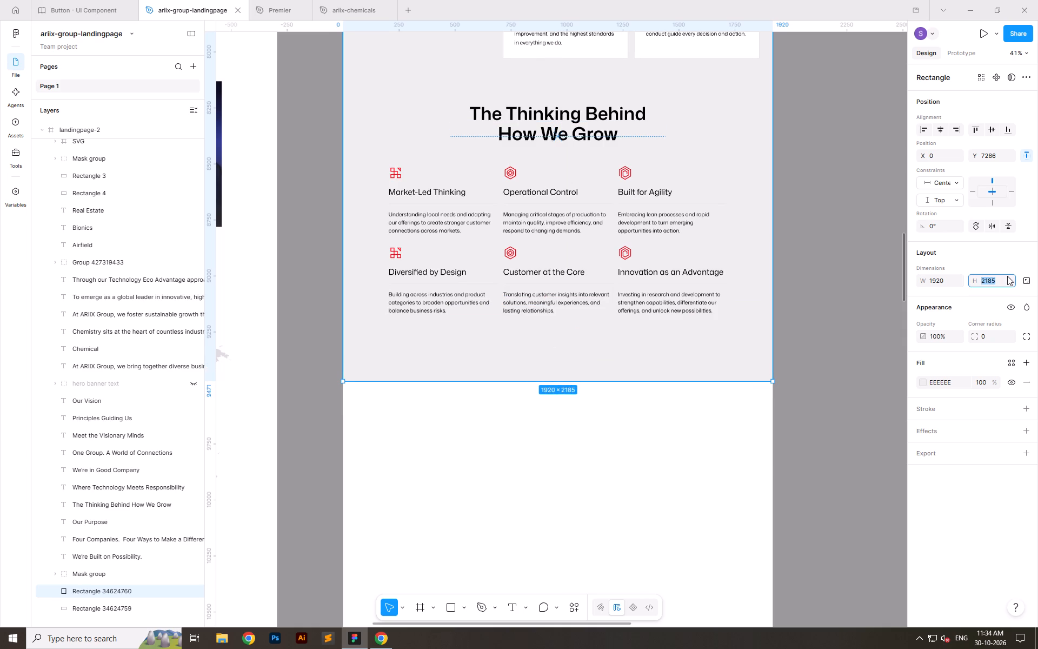
pyautogui.press('Right')
pyautogui.write('-98')
pyautogui.press('Return')
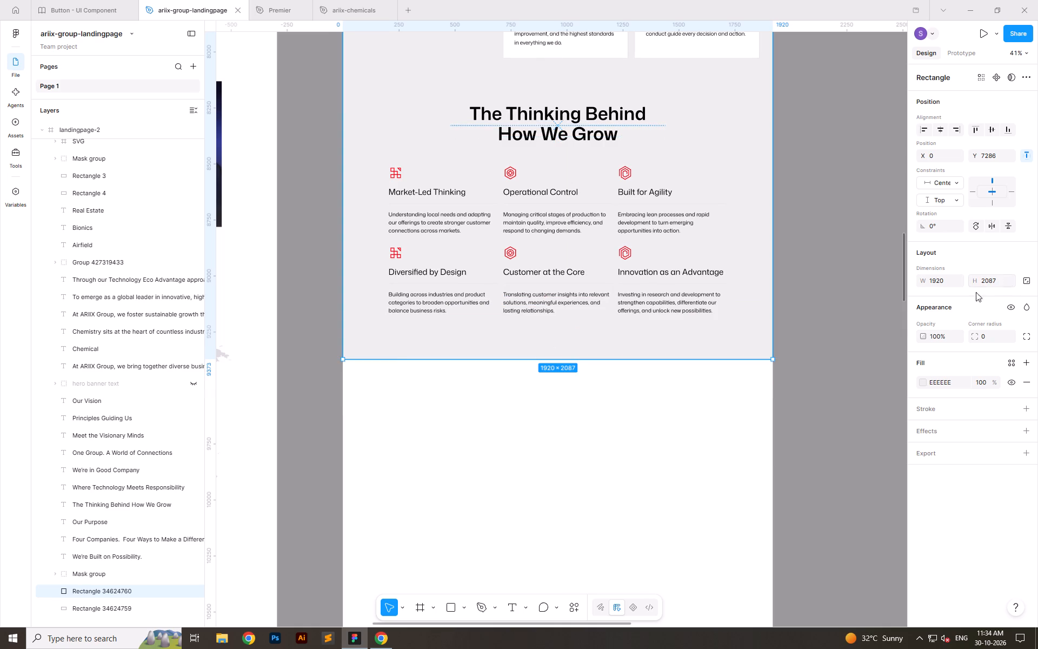
pyautogui.keyDown('ctrl'); pyautogui.scroll(-6, 599, 380); pyautogui.keyUp('ctrl')
pyautogui.keyDown('ctrl'); pyautogui.scroll(1, 563, 374); pyautogui.keyUp('ctrl')
pyautogui.keyDown('ctrl'); pyautogui.scroll(-4, 563, 374); pyautogui.keyUp('ctrl')
pyautogui.click(683, 335)
pyautogui.keyDown('ctrl'); pyautogui.scroll(-4, 501, 257); pyautogui.keyUp('ctrl')
pyautogui.keyDown('ctrl'); pyautogui.scroll(-4, 553, 368); pyautogui.keyUp('ctrl')
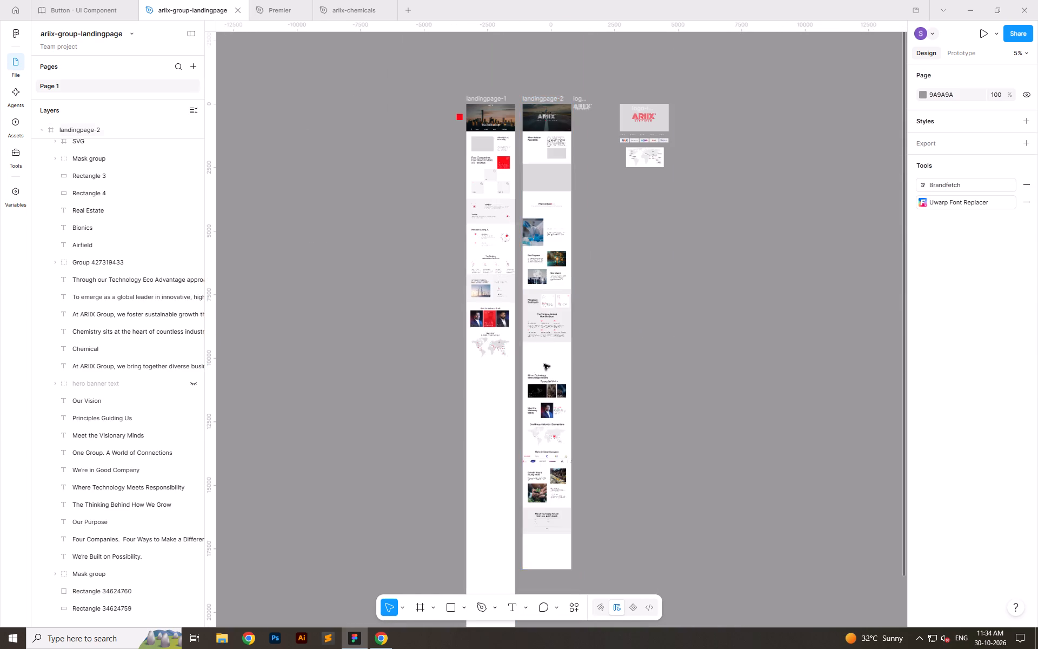
# Move all sections from Where Technology Meets Responsibility down to the page end up to 200 px below the grey background.
pyautogui.keyDown('ctrl'); pyautogui.moveTo(519, 368); pyautogui.dragTo(614, 554); pyautogui.keyUp('ctrl')
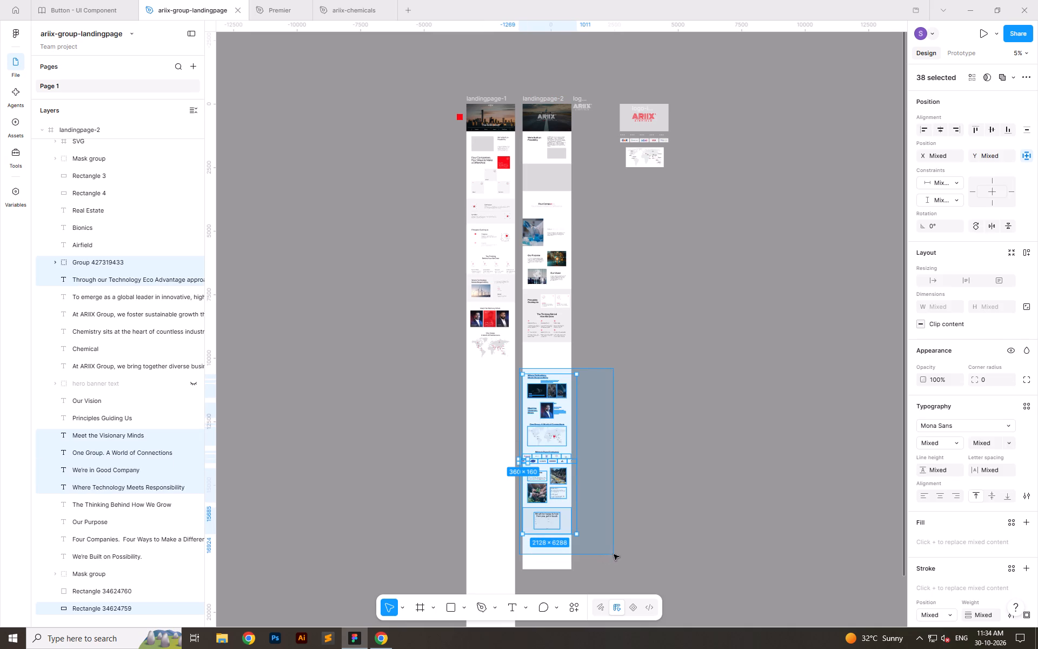
pyautogui.keyDown('ctrl'); pyautogui.moveTo(614, 554); pyautogui.dragTo(615, 554); pyautogui.keyUp('ctrl')
pyautogui.keyDown('ctrl'); pyautogui.scroll(10, 537, 394); pyautogui.keyUp('ctrl')
pyautogui.moveTo(525, 374); pyautogui.dragTo(527, 294)
pyautogui.hotkey('alt', 'shift', 'Up')
pyautogui.hotkey('alt', 'shift', 'Up')
pyautogui.hotkey('alt', 'Down')
pyautogui.hotkey('alt', 'Down')
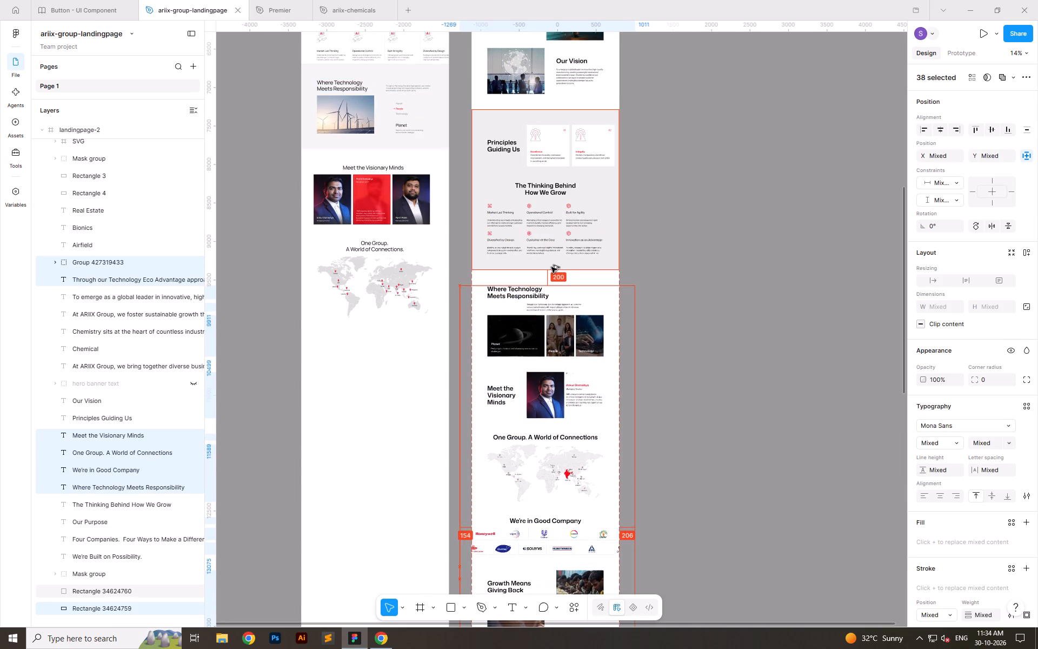
pyautogui.click(698, 332)
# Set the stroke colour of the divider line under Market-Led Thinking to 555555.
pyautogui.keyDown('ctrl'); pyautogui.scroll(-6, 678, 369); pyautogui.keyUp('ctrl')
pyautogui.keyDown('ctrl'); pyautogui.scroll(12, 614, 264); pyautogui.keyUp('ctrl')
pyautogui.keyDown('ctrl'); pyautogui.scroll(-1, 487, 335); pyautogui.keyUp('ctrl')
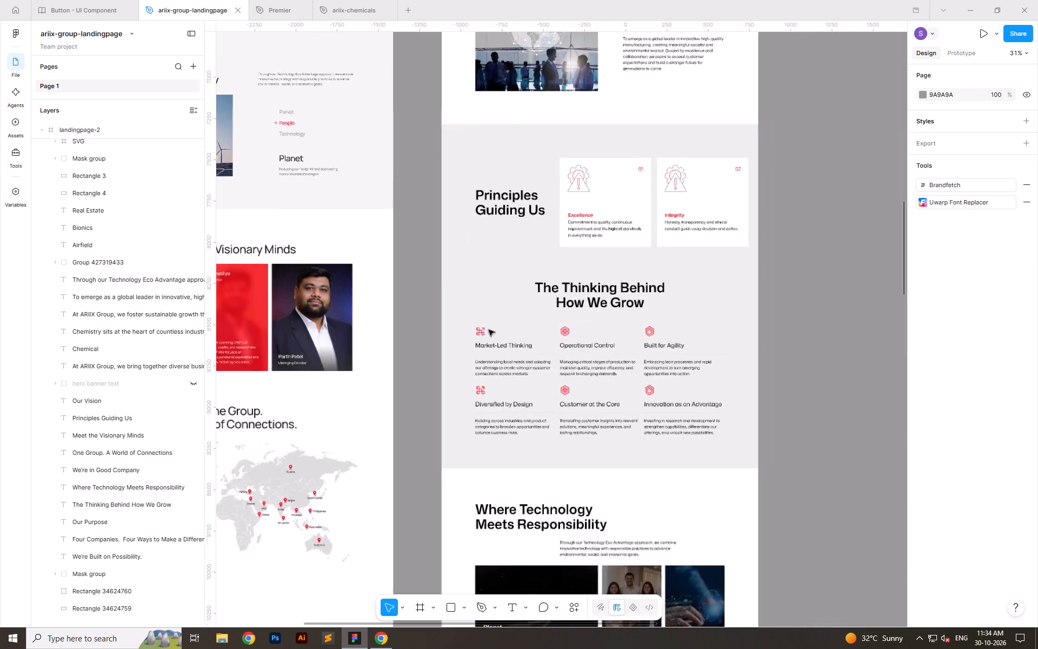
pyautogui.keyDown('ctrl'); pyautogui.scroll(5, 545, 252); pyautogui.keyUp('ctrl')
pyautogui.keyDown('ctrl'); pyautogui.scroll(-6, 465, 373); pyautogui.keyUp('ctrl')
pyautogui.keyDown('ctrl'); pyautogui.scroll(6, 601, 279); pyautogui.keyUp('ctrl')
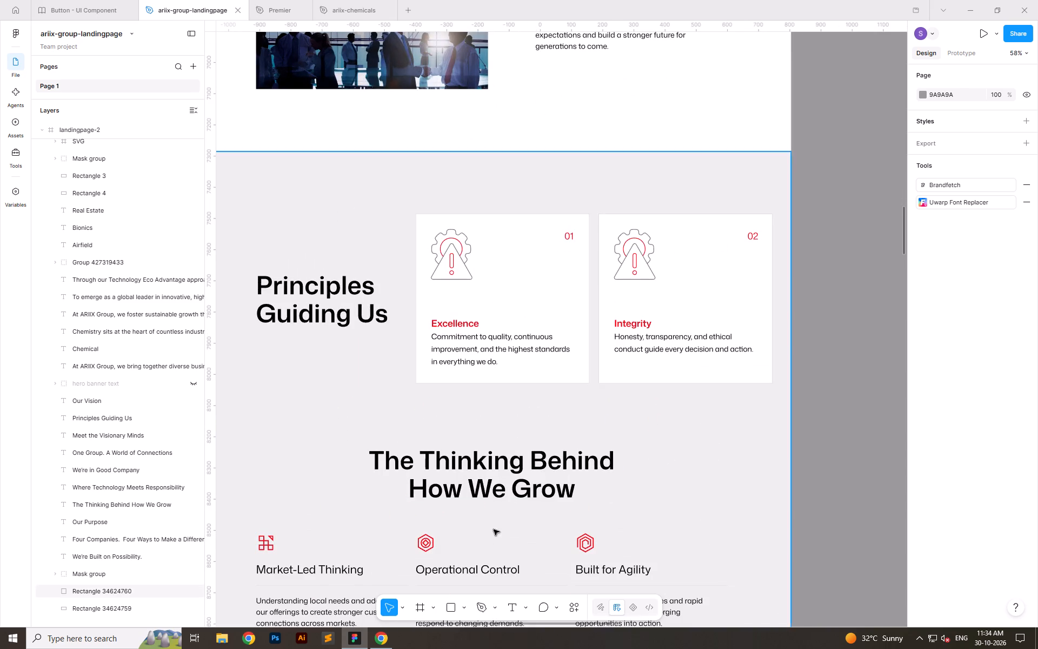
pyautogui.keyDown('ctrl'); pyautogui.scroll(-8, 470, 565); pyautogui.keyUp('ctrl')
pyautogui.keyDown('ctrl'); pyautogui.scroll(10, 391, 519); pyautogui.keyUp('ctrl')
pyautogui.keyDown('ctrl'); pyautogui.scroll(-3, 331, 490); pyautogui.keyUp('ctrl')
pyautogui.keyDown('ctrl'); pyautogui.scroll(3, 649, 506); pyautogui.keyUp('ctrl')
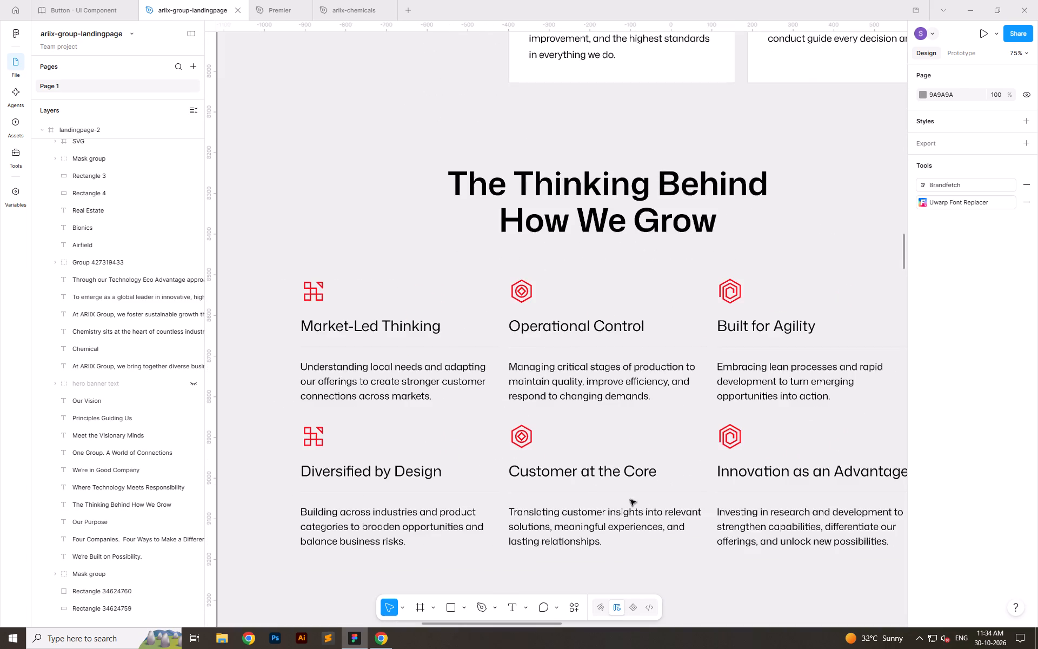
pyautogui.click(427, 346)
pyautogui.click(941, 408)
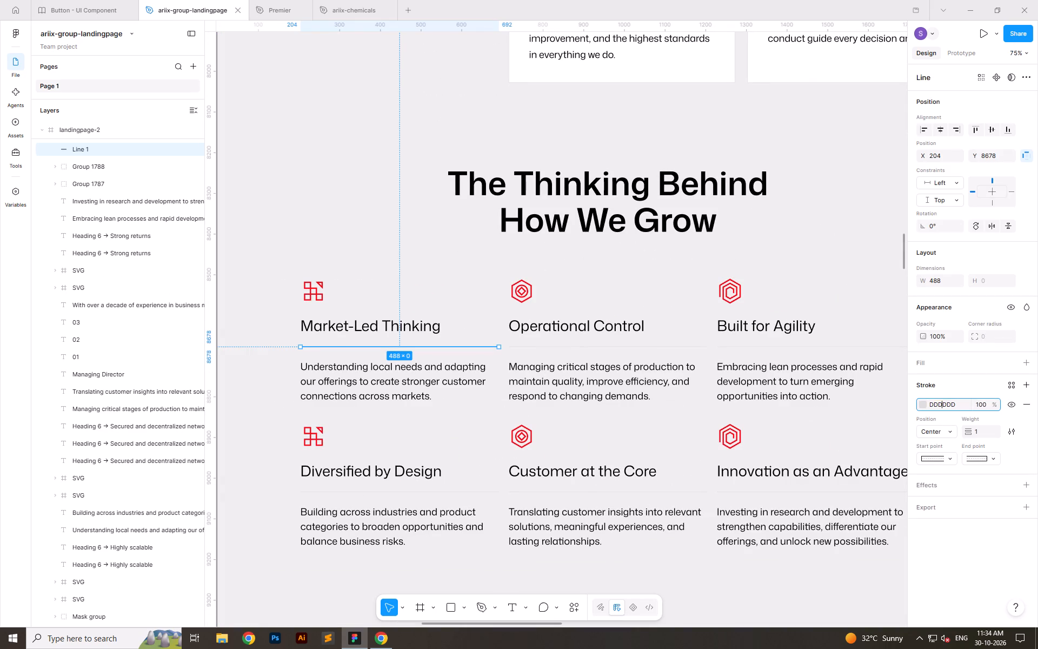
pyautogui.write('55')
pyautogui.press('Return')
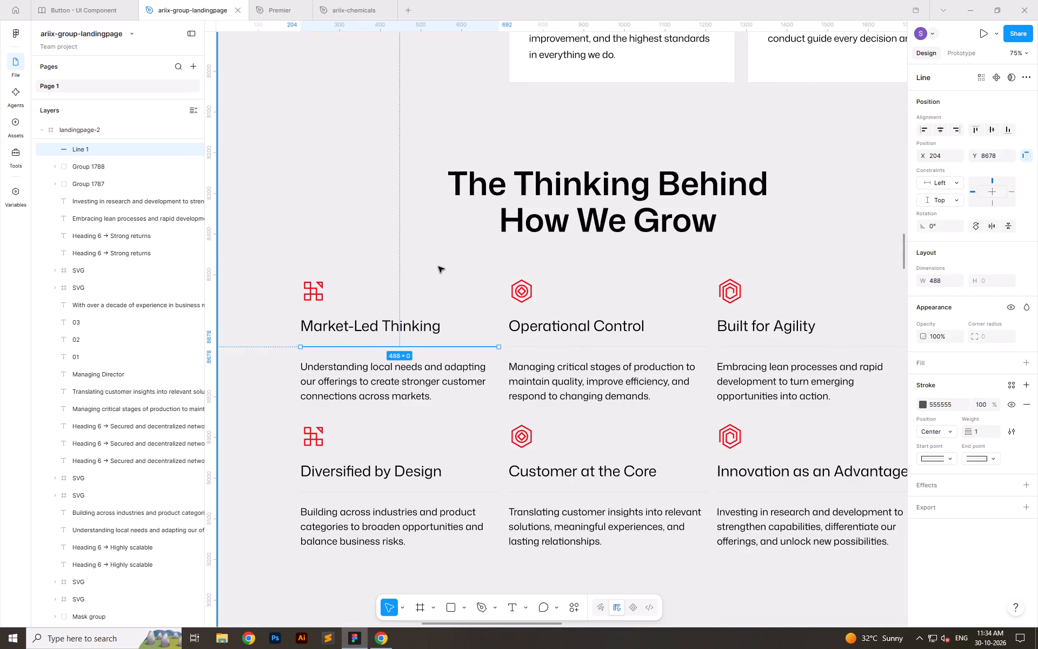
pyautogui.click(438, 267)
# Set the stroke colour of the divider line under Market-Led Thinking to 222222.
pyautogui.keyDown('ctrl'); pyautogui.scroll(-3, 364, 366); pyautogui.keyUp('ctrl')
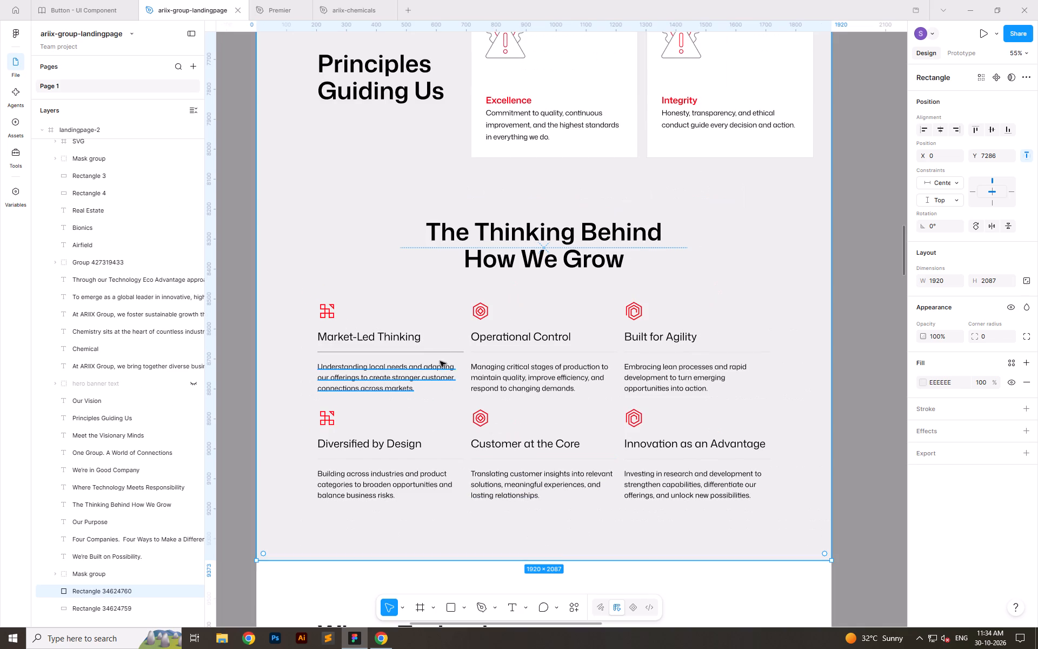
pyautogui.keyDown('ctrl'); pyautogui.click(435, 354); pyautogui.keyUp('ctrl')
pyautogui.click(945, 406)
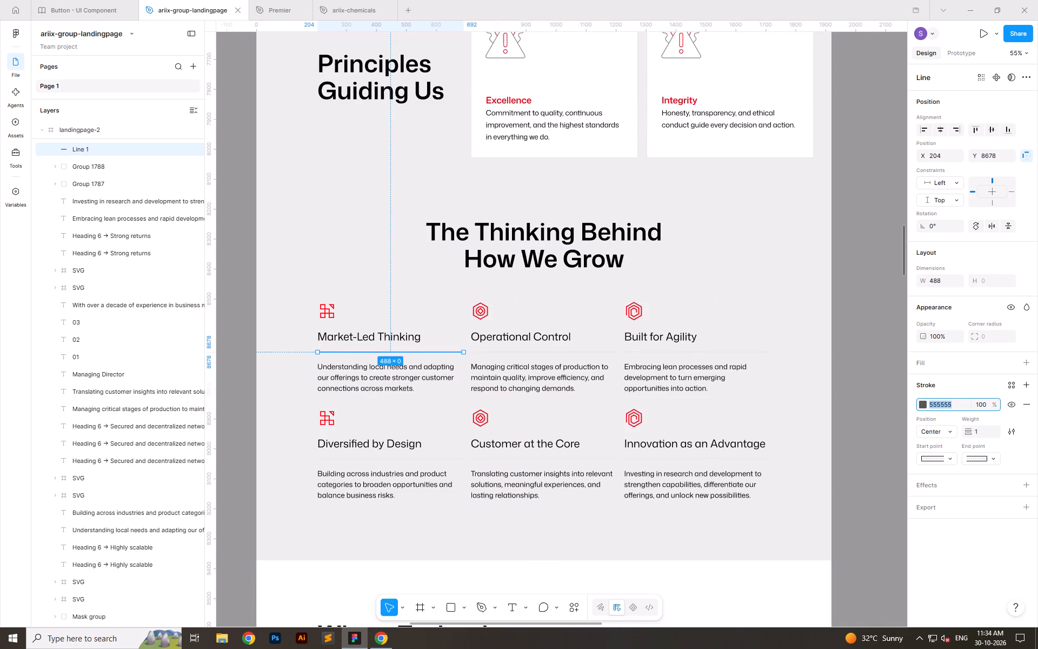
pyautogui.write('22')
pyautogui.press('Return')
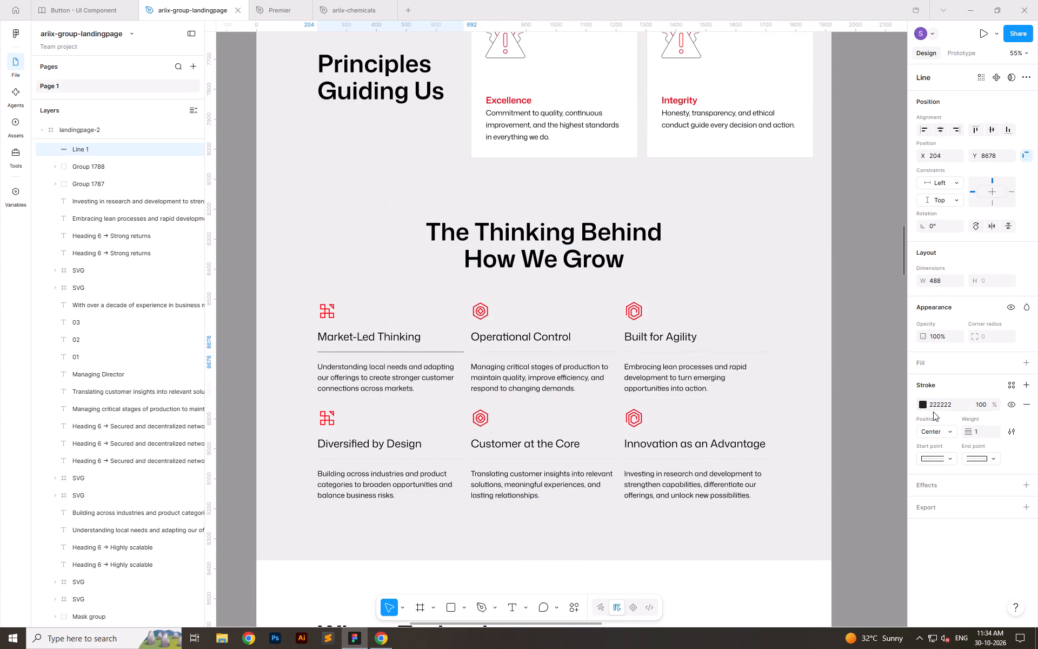
# Adjust the Market-Led Thinking divider line's stroke to the light grey C9C9C9.
pyautogui.click(922, 406)
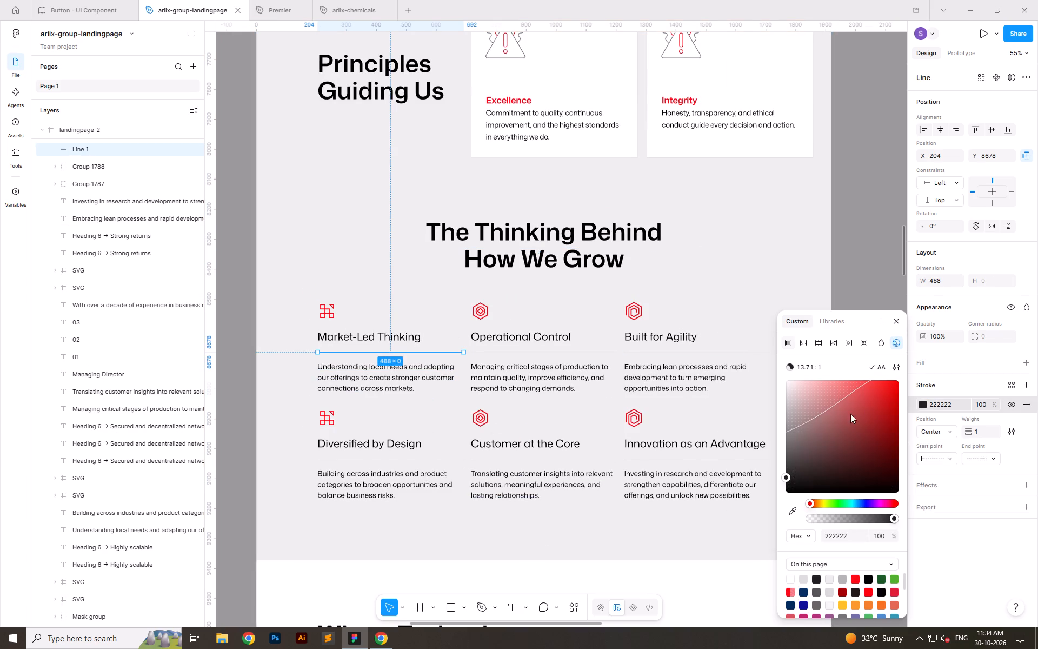
pyautogui.moveTo(787, 478); pyautogui.dragTo(769, 410)
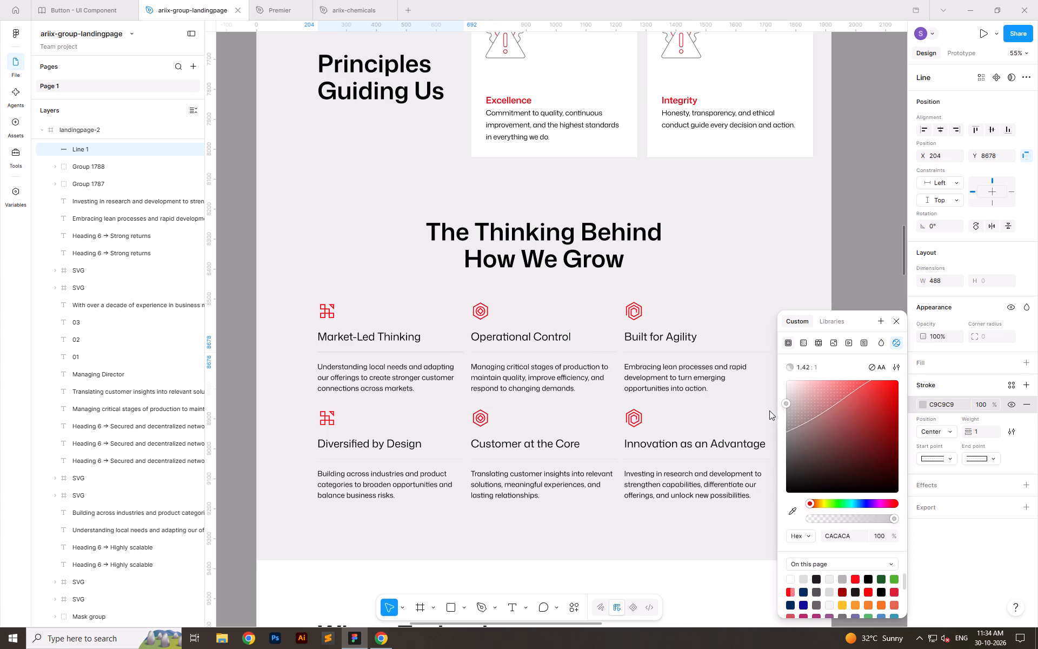
pyautogui.moveTo(769, 410); pyautogui.dragTo(764, 413)
pyautogui.moveTo(764, 413); pyautogui.dragTo(760, 402)
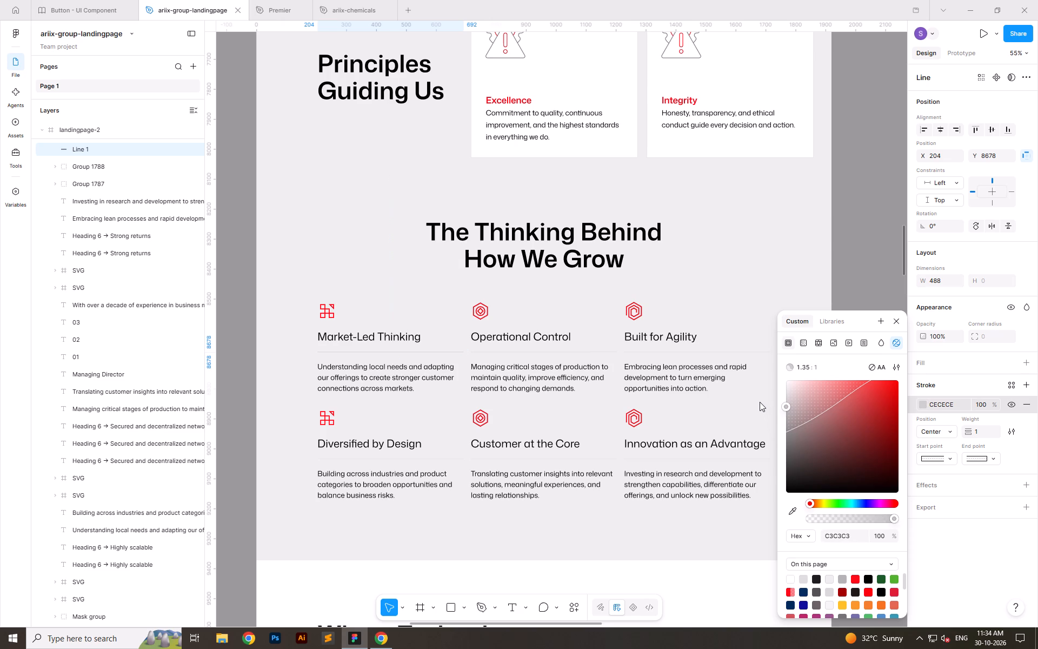
pyautogui.moveTo(760, 402); pyautogui.dragTo(758, 401)
pyautogui.moveTo(758, 401); pyautogui.dragTo(756, 404)
# Copy the C9C9C9 stroke colour to the other five divider lines in The Thinking Behind How We Grow.
pyautogui.click(966, 407)
pyautogui.hotkey('ctrl', 'c')
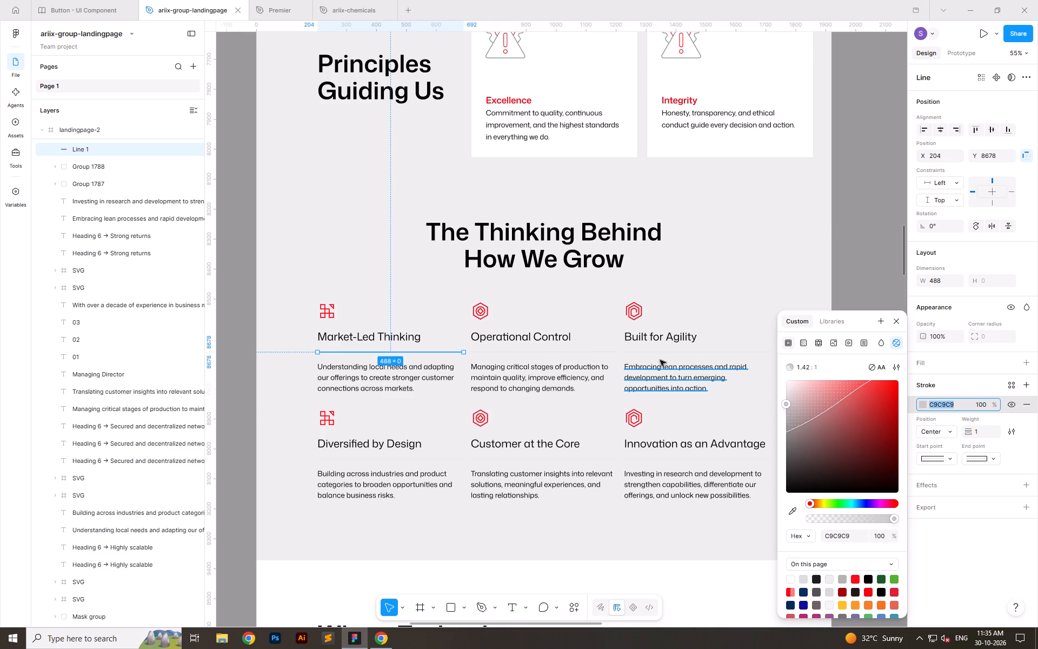
pyautogui.click(553, 353)
pyautogui.keyDown('ctrl'); pyautogui.keyDown('shift'); pyautogui.click(647, 354); pyautogui.keyUp('shift'); pyautogui.keyUp('ctrl')
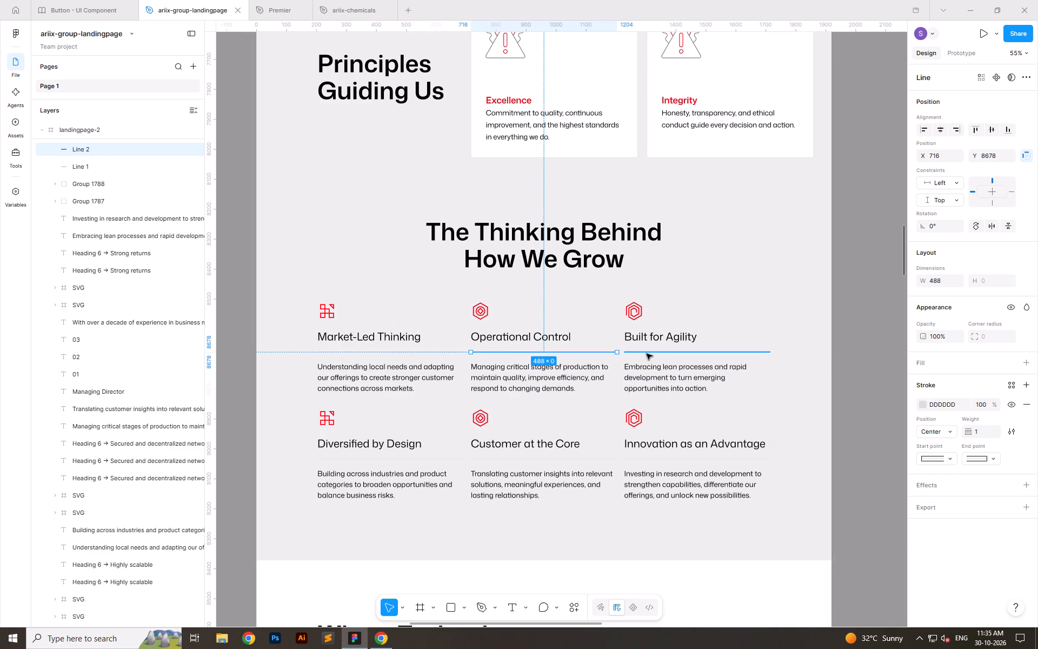
pyautogui.keyDown('ctrl'); pyautogui.keyDown('shift'); pyautogui.click(646, 459); pyautogui.keyUp('shift'); pyautogui.keyUp('ctrl')
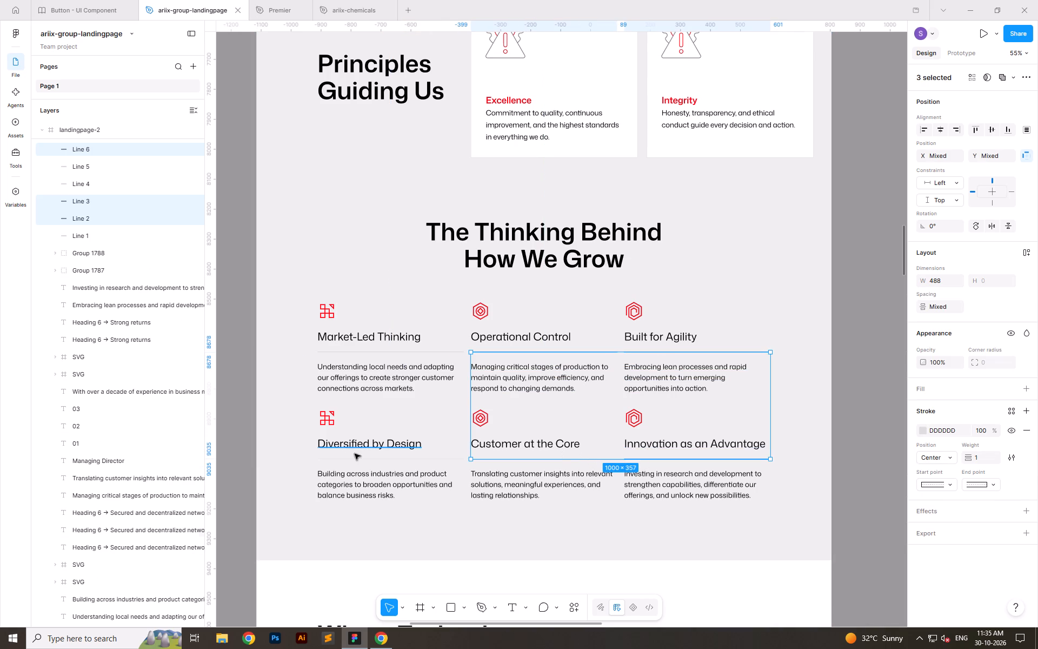
pyautogui.keyDown('ctrl'); pyautogui.keyDown('shift'); pyautogui.click(355, 460); pyautogui.keyUp('shift'); pyautogui.keyUp('ctrl')
pyautogui.click(942, 427)
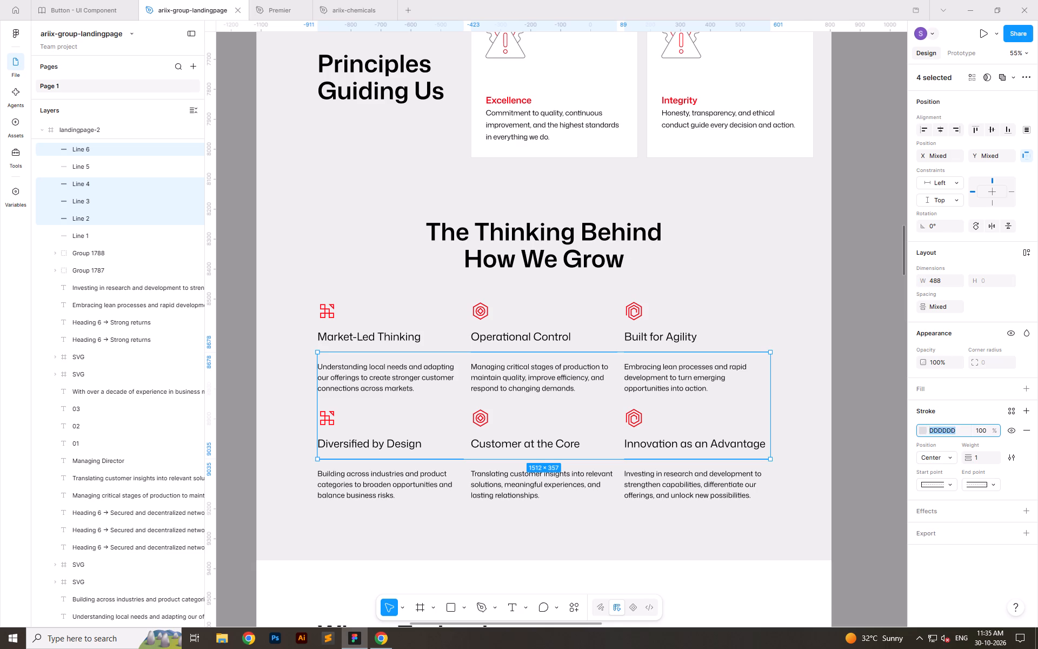
pyautogui.hotkey('ctrl', 'v')
pyautogui.click(854, 428)
pyautogui.keyDown('ctrl'); pyautogui.click(545, 458); pyautogui.keyUp('ctrl')
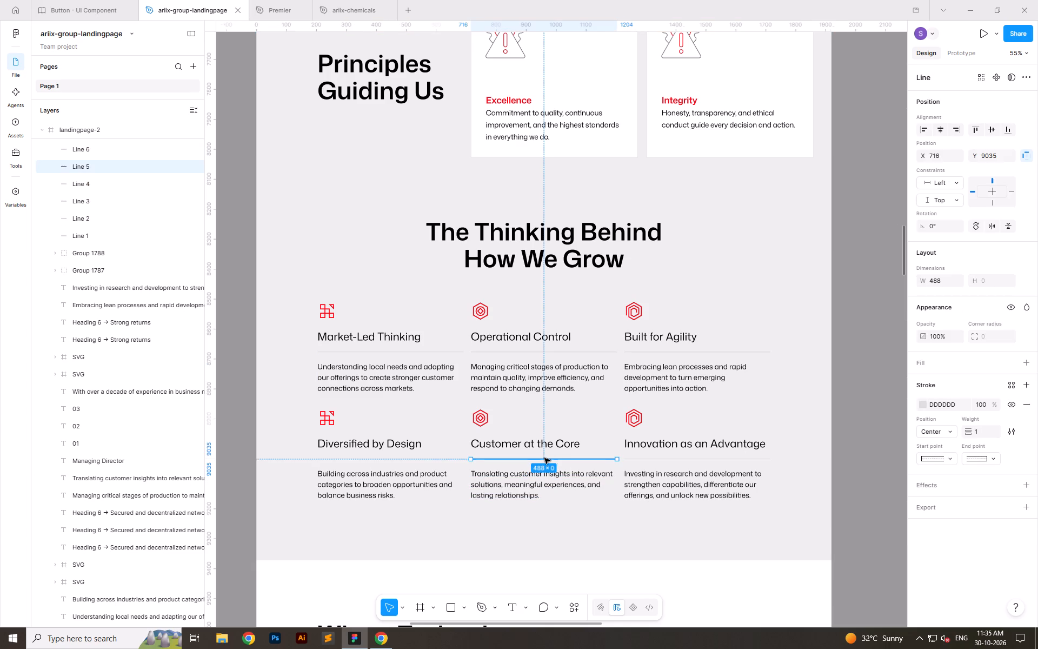
pyautogui.click(947, 405)
pyautogui.hotkey('ctrl', 'v')
pyautogui.click(883, 422)
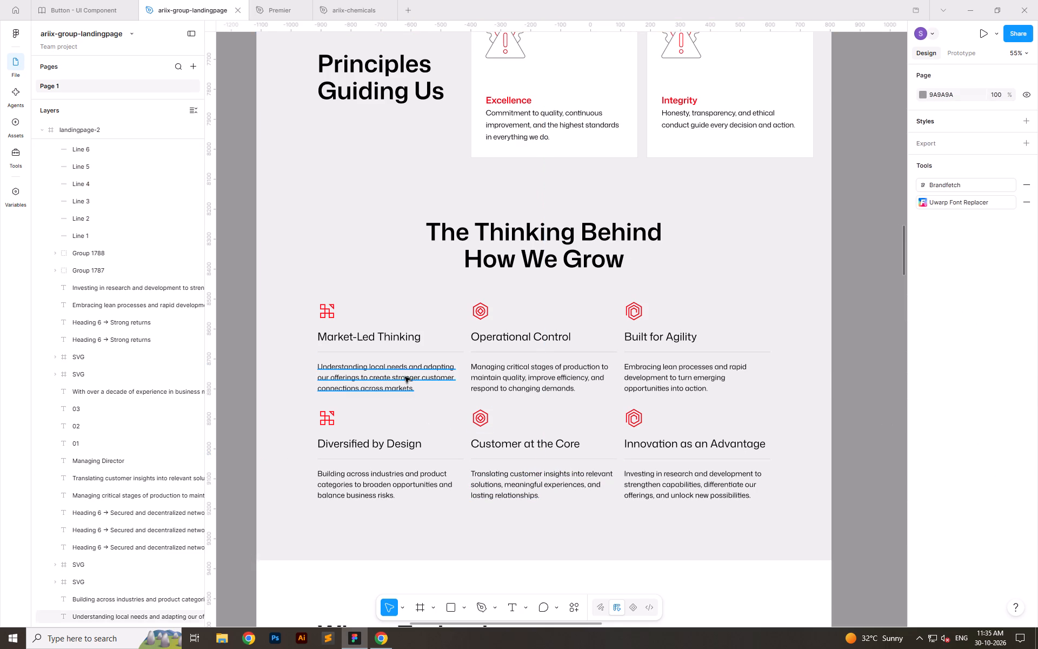
pyautogui.keyDown('ctrl'); pyautogui.click(403, 354); pyautogui.keyUp('ctrl')
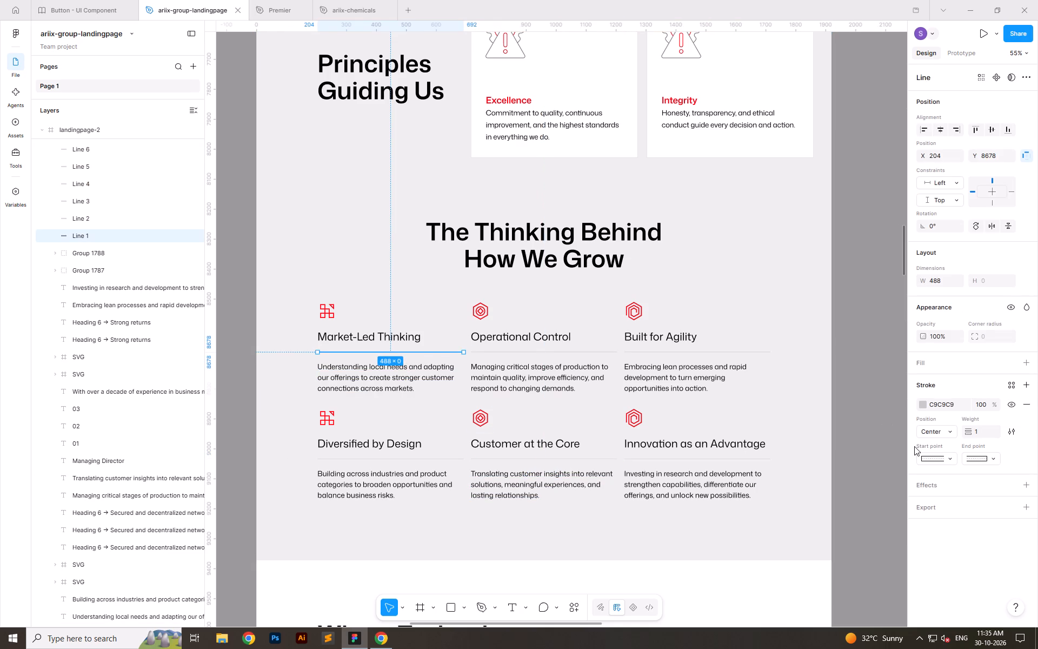
pyautogui.click(912, 446)
# Give the Excellence card a C9C9C9 stroke and remove its white fill.
pyautogui.keyDown('ctrl'); pyautogui.click(589, 154); pyautogui.keyUp('ctrl')
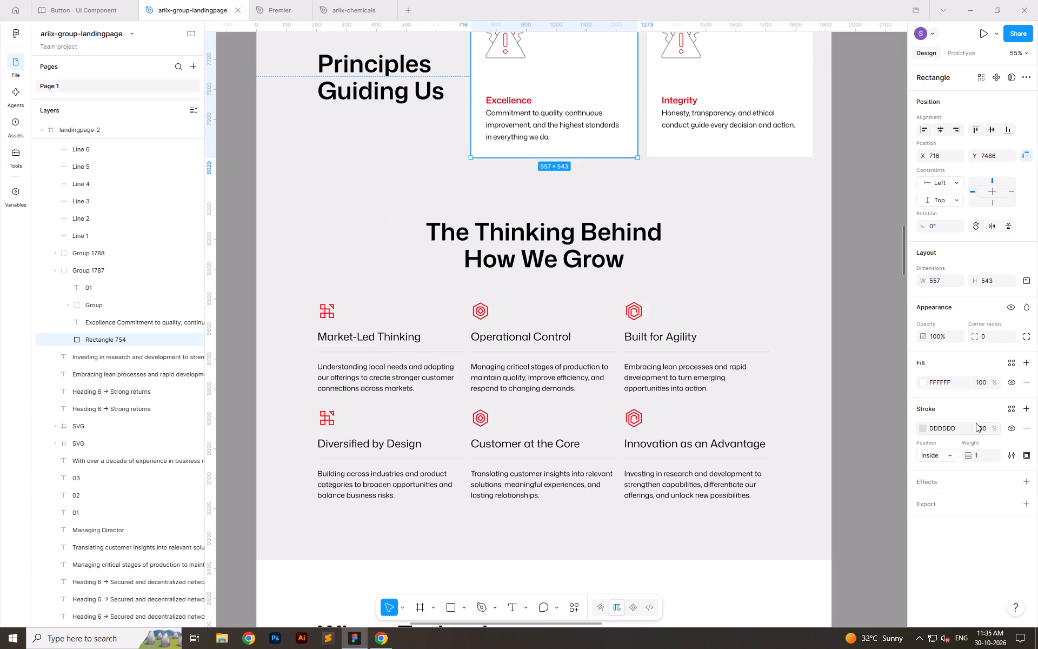
pyautogui.click(942, 428)
pyautogui.hotkey('ctrl', 'v')
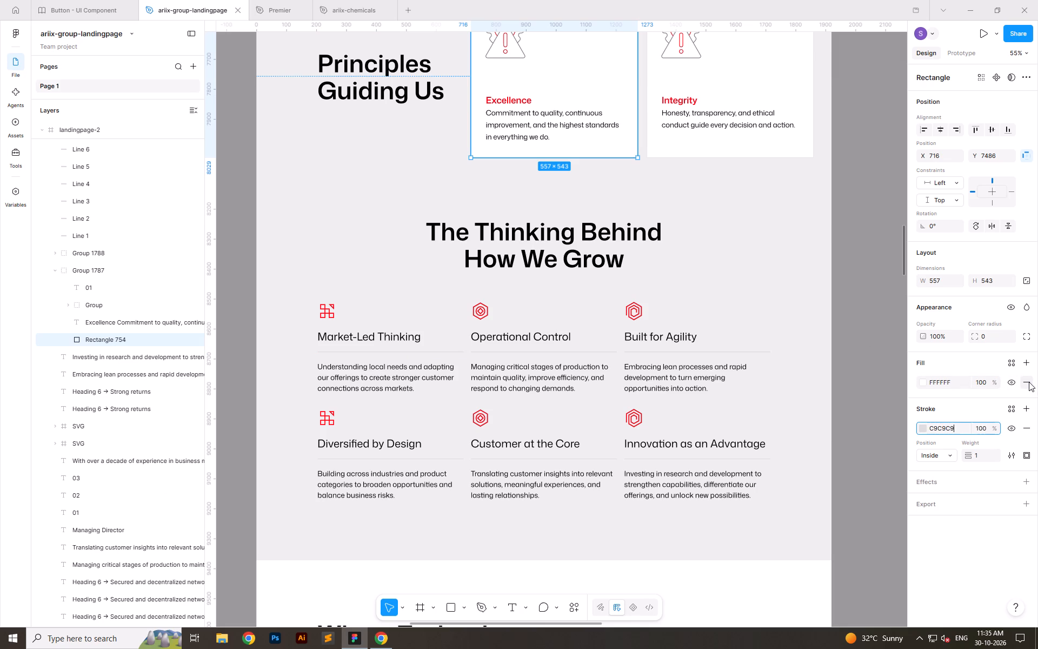
pyautogui.click(988, 405)
pyautogui.click(1024, 377)
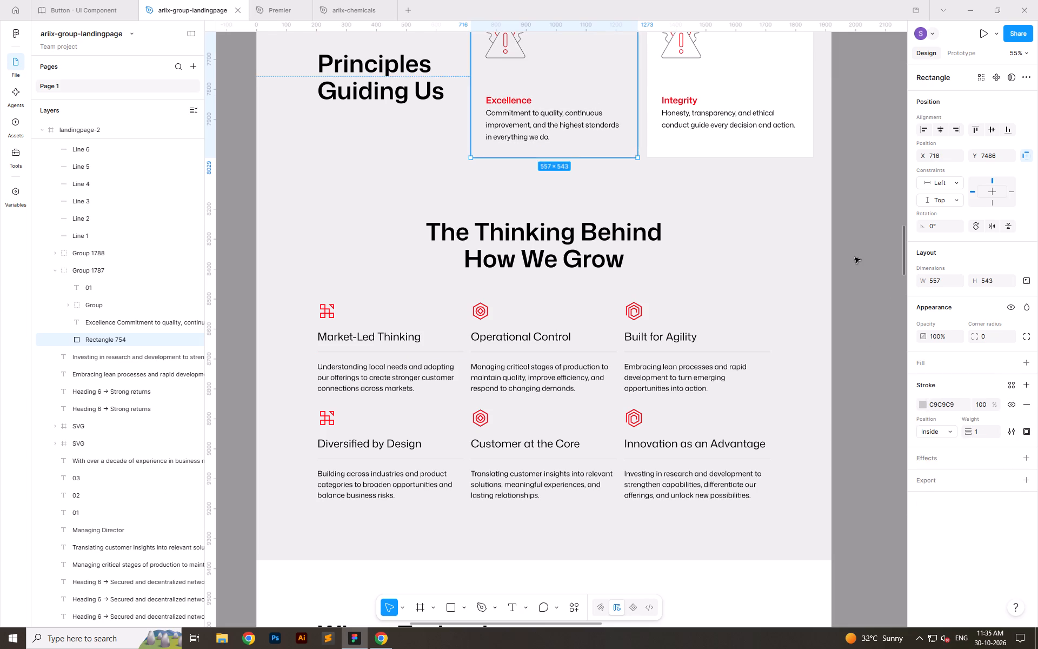
pyautogui.click(855, 257)
# Give the Integrity card a C9C9C9 stroke and remove its white fill.
pyautogui.keyDown('ctrl'); pyautogui.scroll(-5, 587, 412); pyautogui.keyUp('ctrl')
pyautogui.keyDown('ctrl'); pyautogui.scroll(5, 578, 258); pyautogui.keyUp('ctrl')
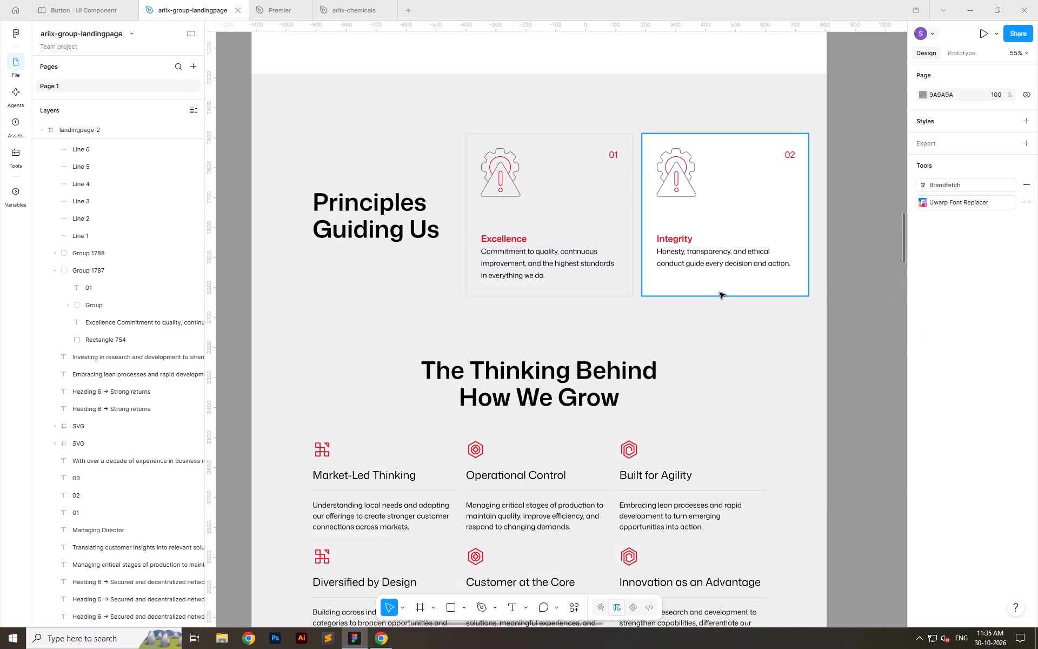
pyautogui.keyDown('ctrl'); pyautogui.click(736, 296); pyautogui.keyUp('ctrl')
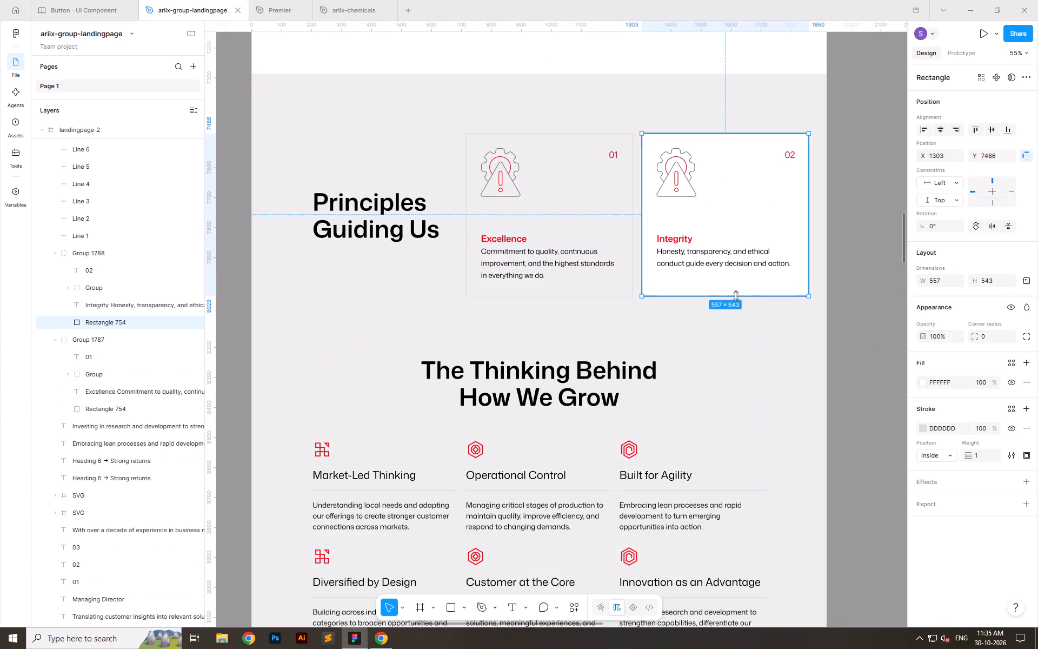
pyautogui.click(948, 429)
pyautogui.hotkey('ctrl', 'v')
pyautogui.click(951, 416)
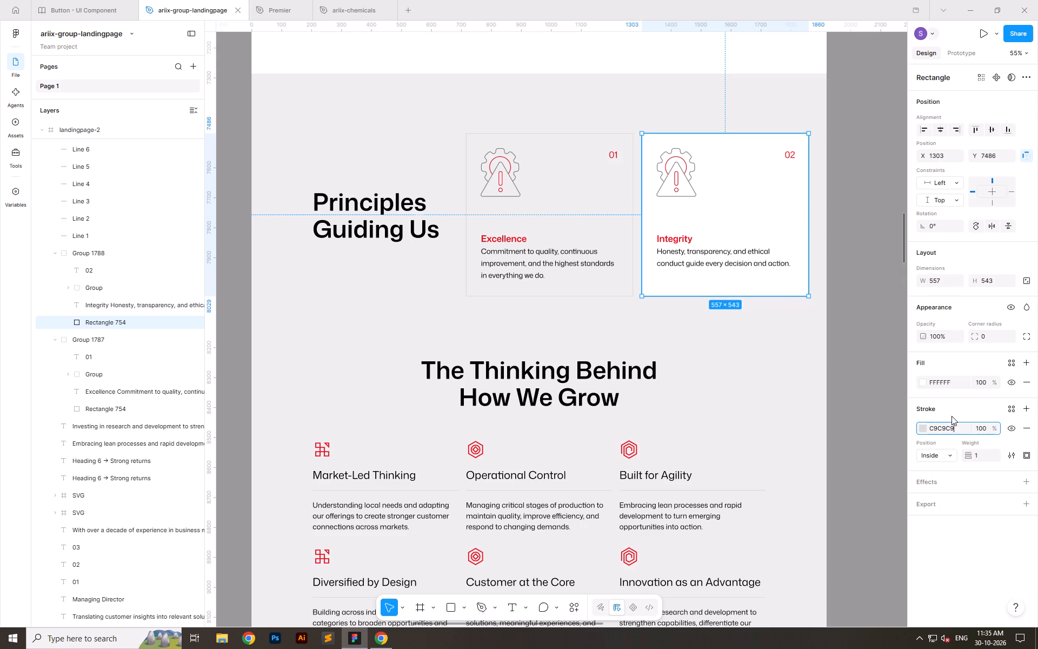
pyautogui.click(1023, 381)
pyautogui.click(848, 330)
# Examine the restyled Principles Guiding Us cards and The Thinking Behind How We Grow lines up close and within the whole page.
pyautogui.keyDown('ctrl'); pyautogui.scroll(-5, 544, 349); pyautogui.keyUp('ctrl')
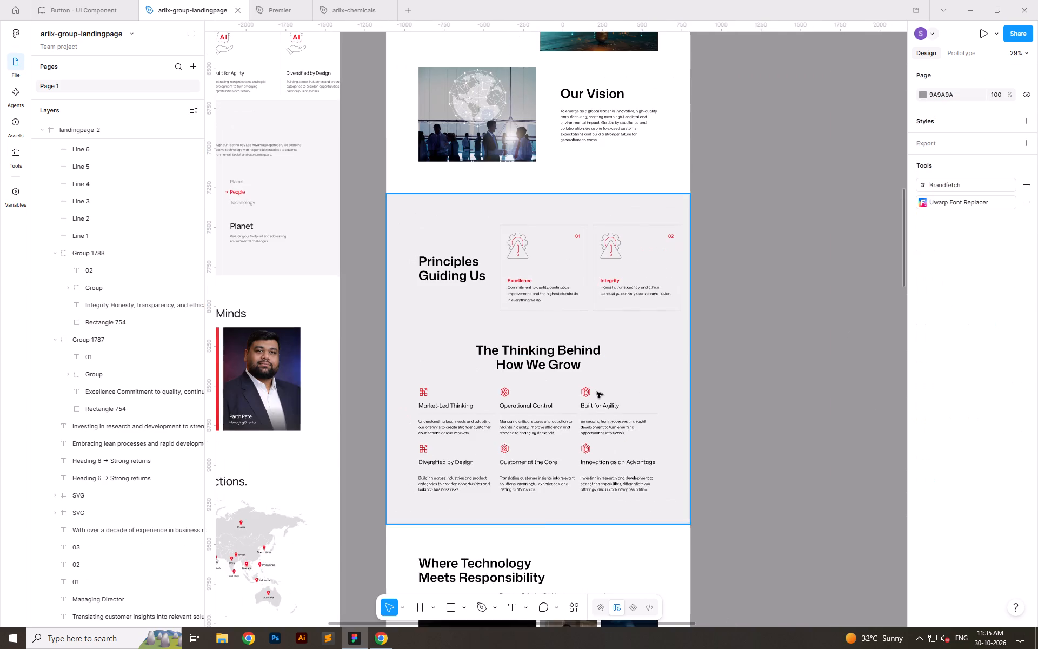
pyautogui.keyDown('ctrl'); pyautogui.scroll(6, 551, 268); pyautogui.keyUp('ctrl')
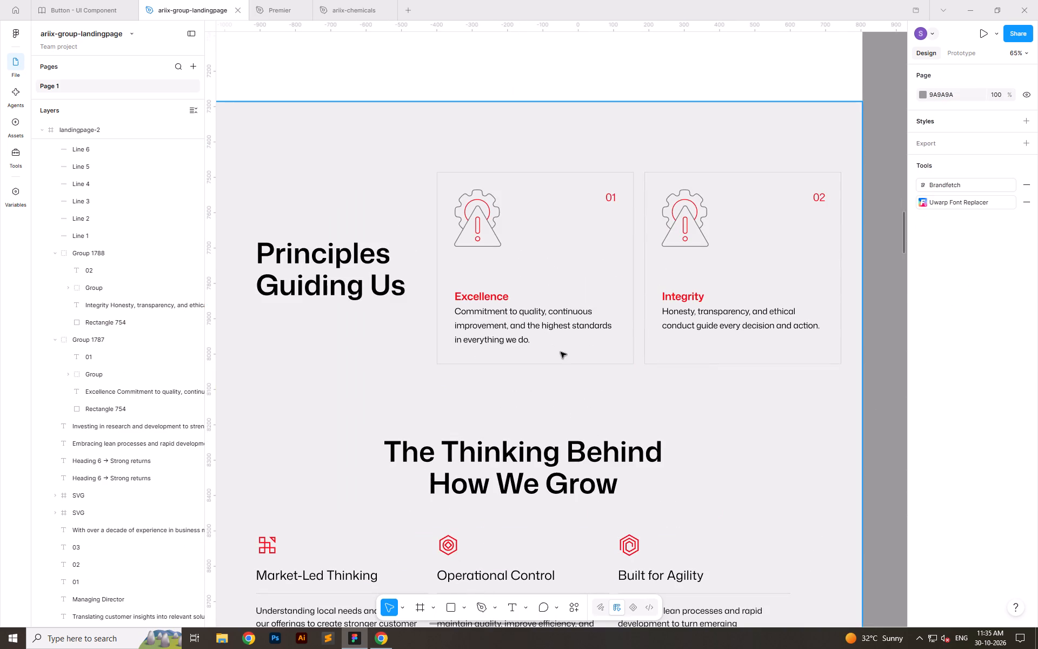
pyautogui.keyDown('ctrl'); pyautogui.scroll(-9, 680, 250); pyautogui.keyUp('ctrl')
pyautogui.click(739, 317)
pyautogui.keyDown('ctrl'); pyautogui.scroll(3, 533, 384); pyautogui.keyUp('ctrl')
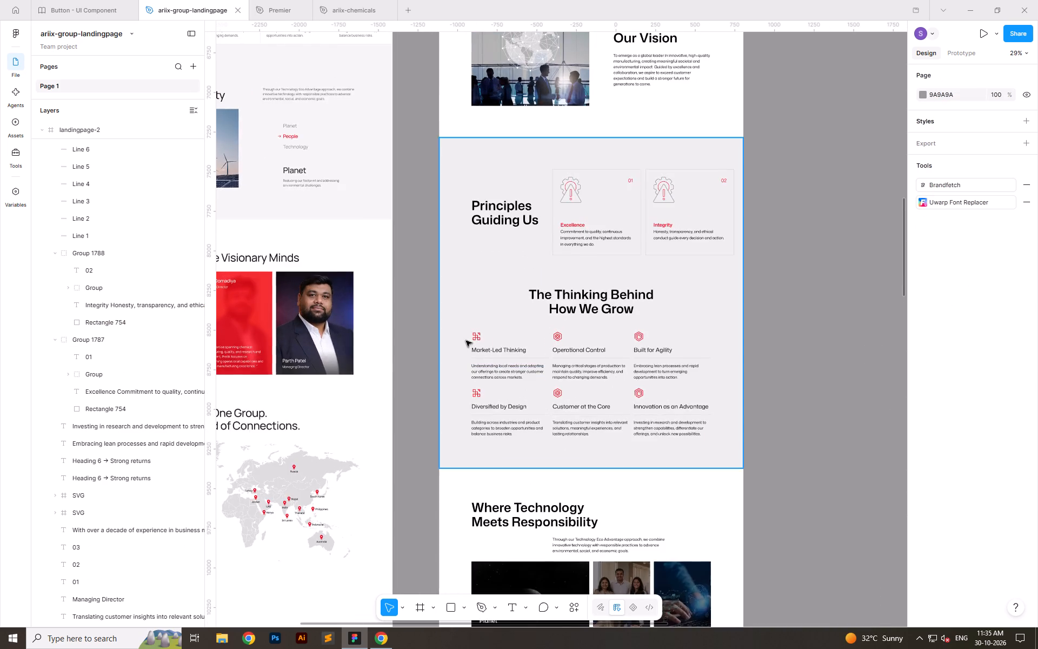
pyautogui.keyDown('ctrl'); pyautogui.scroll(-3, 537, 208); pyautogui.keyUp('ctrl')
pyautogui.keyDown('ctrl'); pyautogui.scroll(-6, 457, 418); pyautogui.keyUp('ctrl')
pyautogui.keyDown('ctrl'); pyautogui.scroll(6, 468, 605); pyautogui.keyUp('ctrl')
pyautogui.keyDown('ctrl'); pyautogui.scroll(-6, 593, 346); pyautogui.keyUp('ctrl')
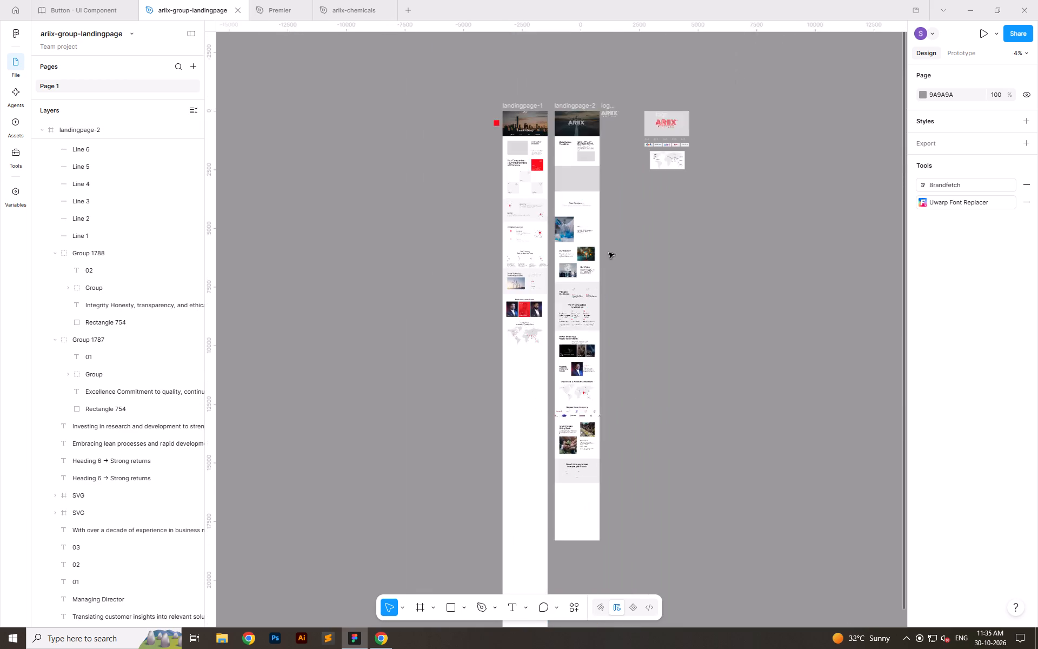
# Change the world map's B3B3B3 grey to C9C9C9 in the One Group. A World of Connections section.
pyautogui.keyDown('ctrl'); pyautogui.scroll(10, 561, 442); pyautogui.keyUp('ctrl')
pyautogui.keyDown('ctrl'); pyautogui.scroll(14, 604, 270); pyautogui.keyUp('ctrl')
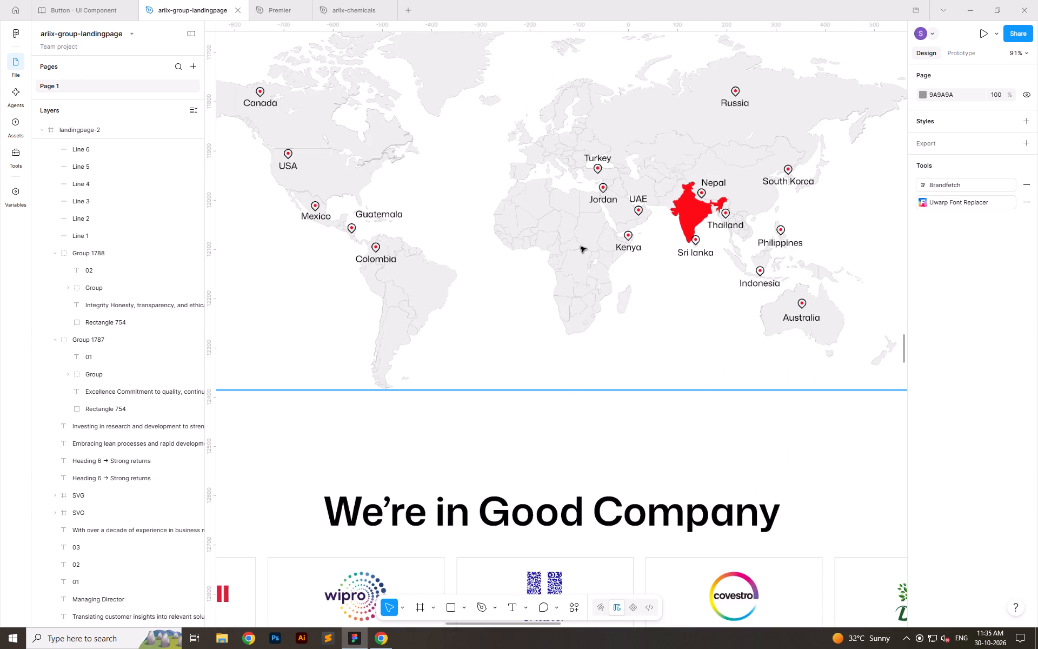
pyautogui.click(581, 247)
pyautogui.click(917, 480)
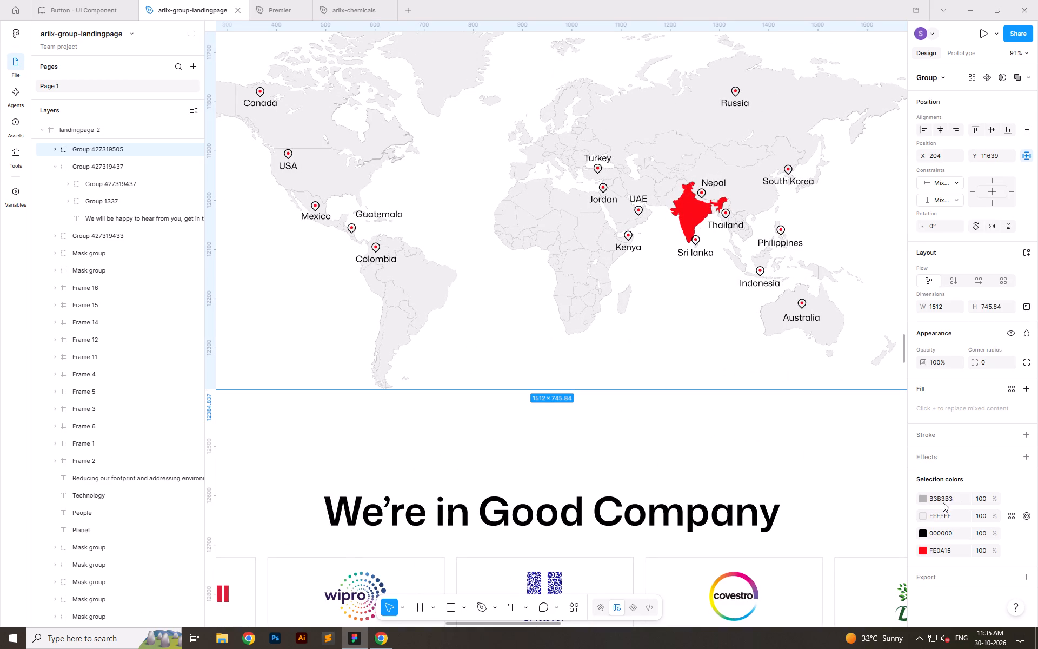
pyautogui.click(946, 503)
pyautogui.click(946, 495)
pyautogui.hotkey('ctrl', 'v')
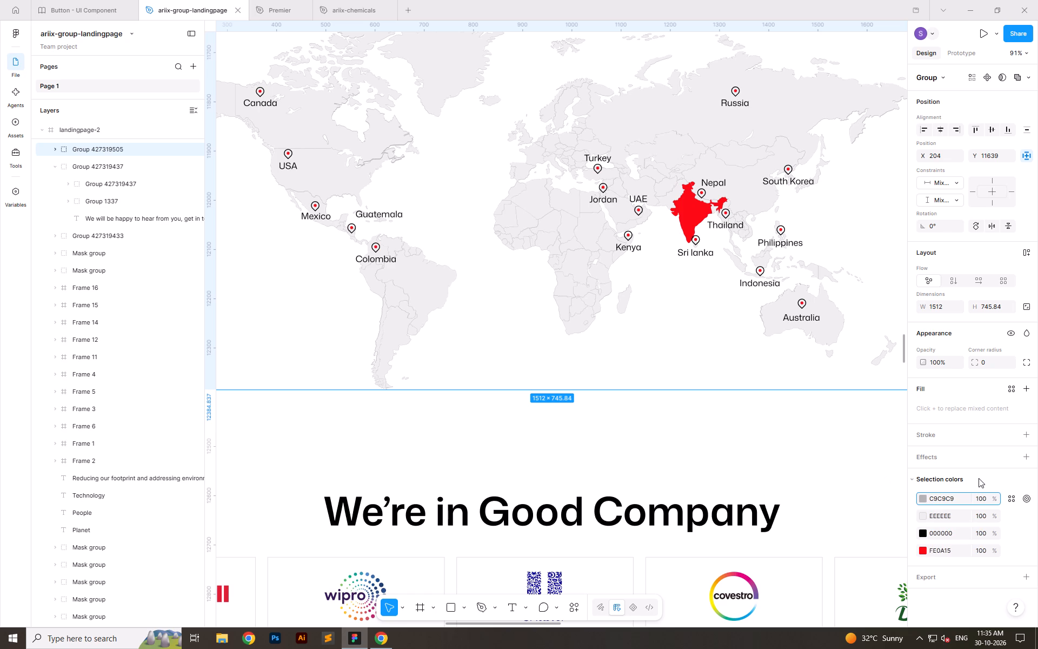
pyautogui.click(979, 478)
pyautogui.click(955, 490)
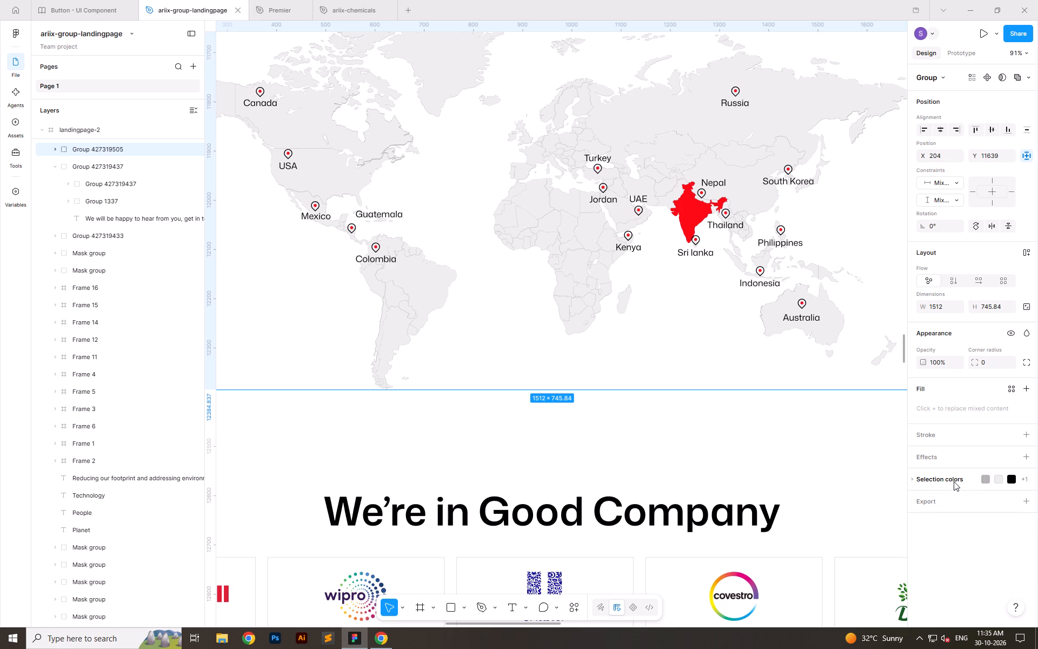
pyautogui.click(953, 481)
pyautogui.click(957, 500)
pyautogui.hotkey('ctrl', 'v')
pyautogui.press('Return')
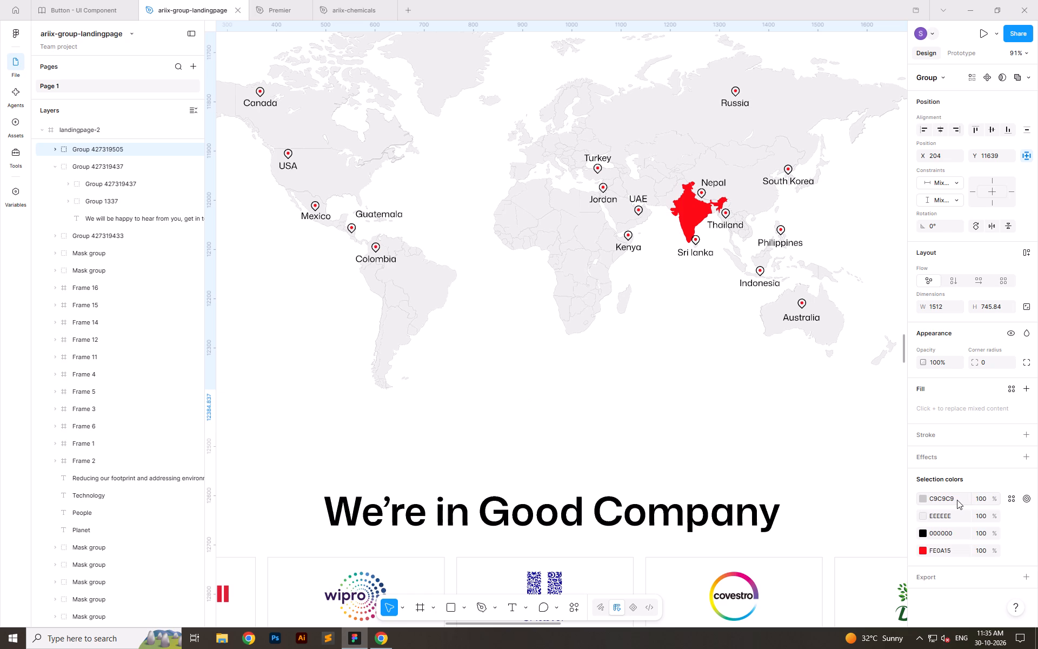
pyautogui.keyDown('ctrl'); pyautogui.scroll(-5, 602, 340); pyautogui.keyUp('ctrl')
pyautogui.keyDown('ctrl'); pyautogui.scroll(-4, 440, 367); pyautogui.keyUp('ctrl')
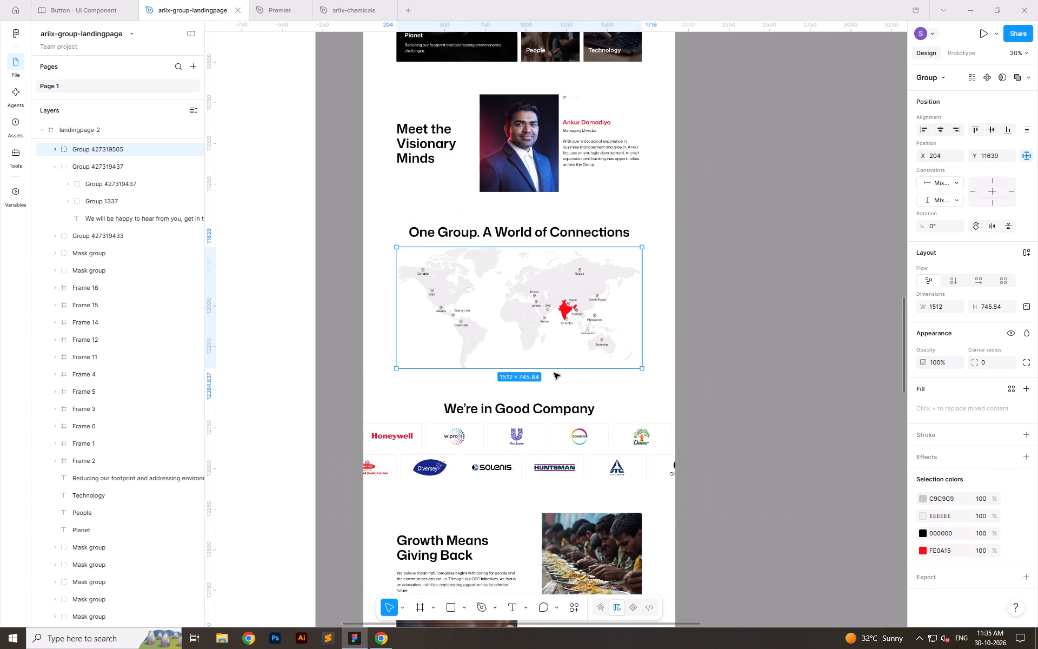
pyautogui.click(774, 368)
pyautogui.click(735, 299)
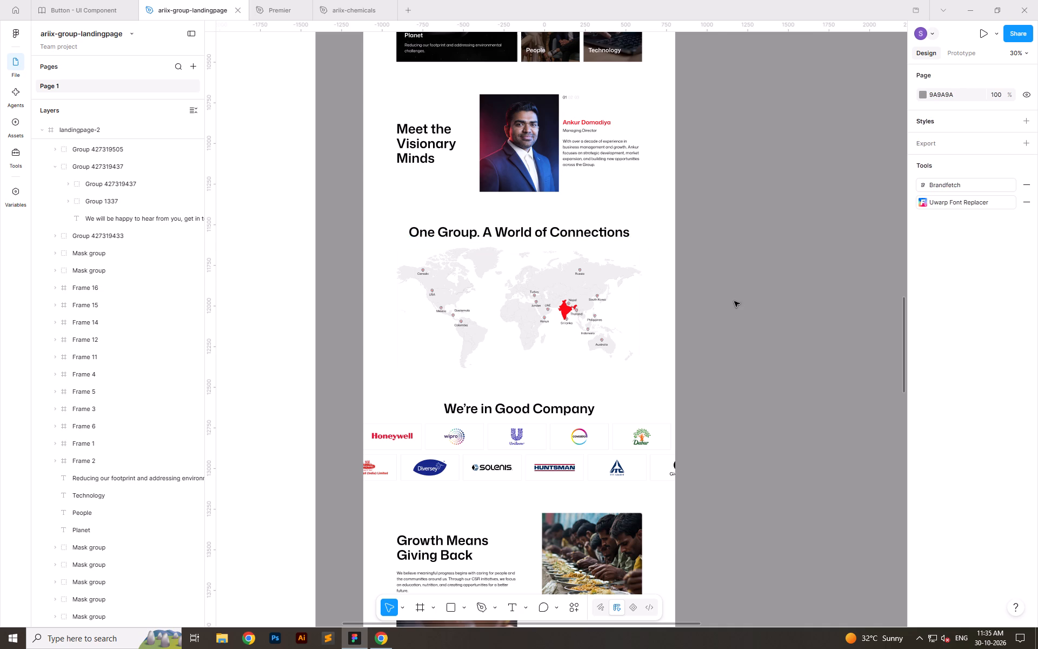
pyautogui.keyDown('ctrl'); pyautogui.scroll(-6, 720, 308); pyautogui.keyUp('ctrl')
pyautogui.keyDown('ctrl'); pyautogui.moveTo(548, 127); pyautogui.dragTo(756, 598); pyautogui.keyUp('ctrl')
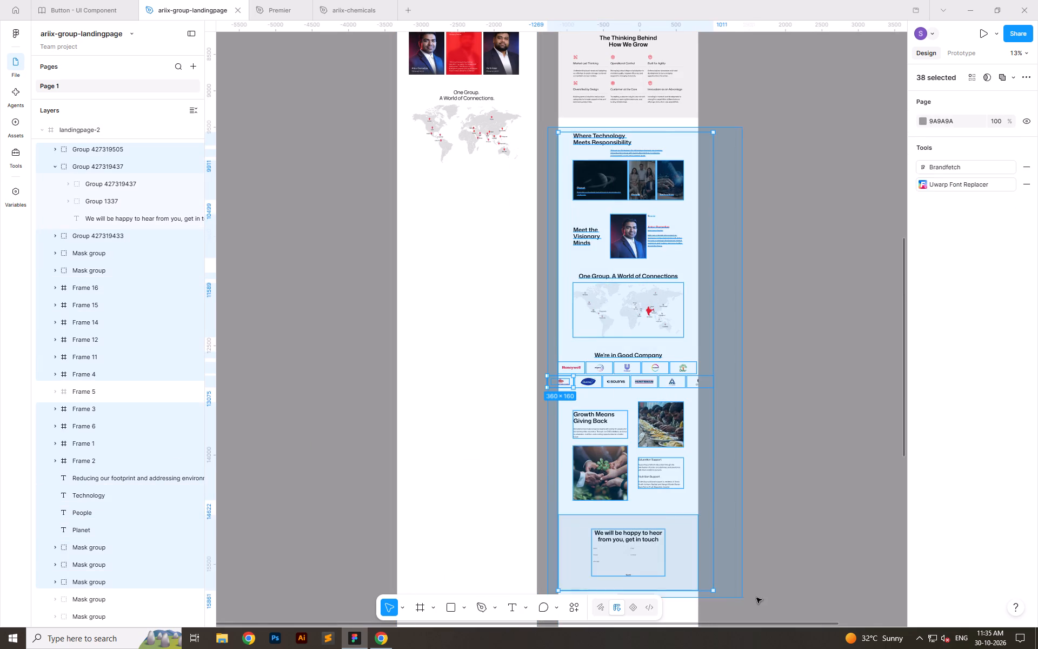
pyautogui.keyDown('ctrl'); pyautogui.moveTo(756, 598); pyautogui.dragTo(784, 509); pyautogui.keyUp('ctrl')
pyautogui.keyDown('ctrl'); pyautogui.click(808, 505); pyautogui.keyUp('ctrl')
# Set the field border colour of the get-in-touch form group to C9C9C9.
pyautogui.click(643, 448)
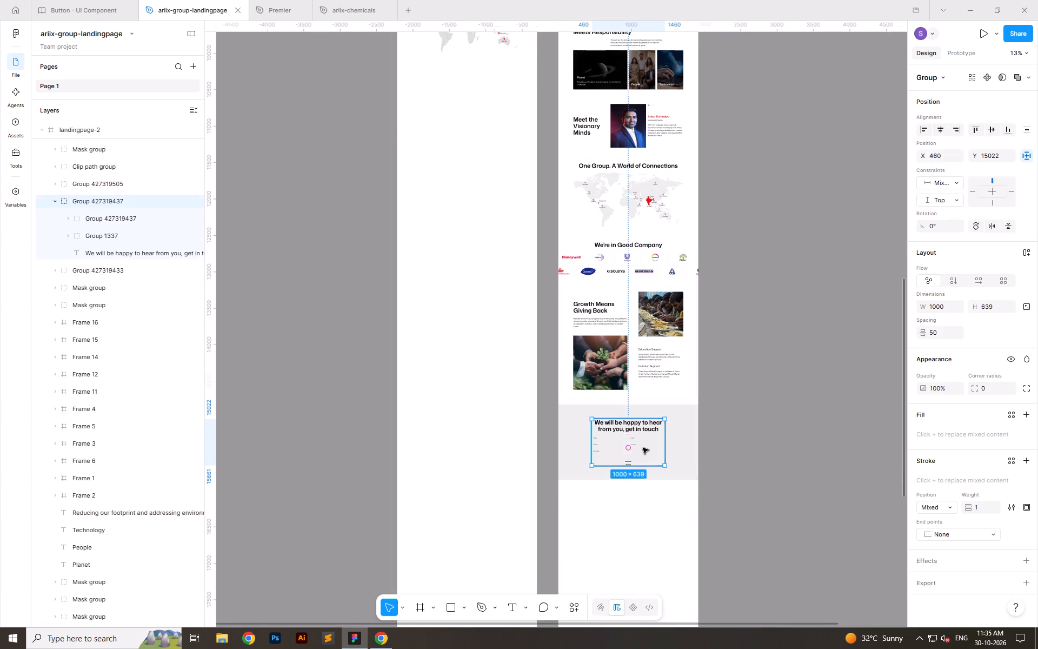
pyautogui.scroll(-4, 954, 581)
pyautogui.click(951, 545)
pyautogui.hotkey('ctrl', 'v')
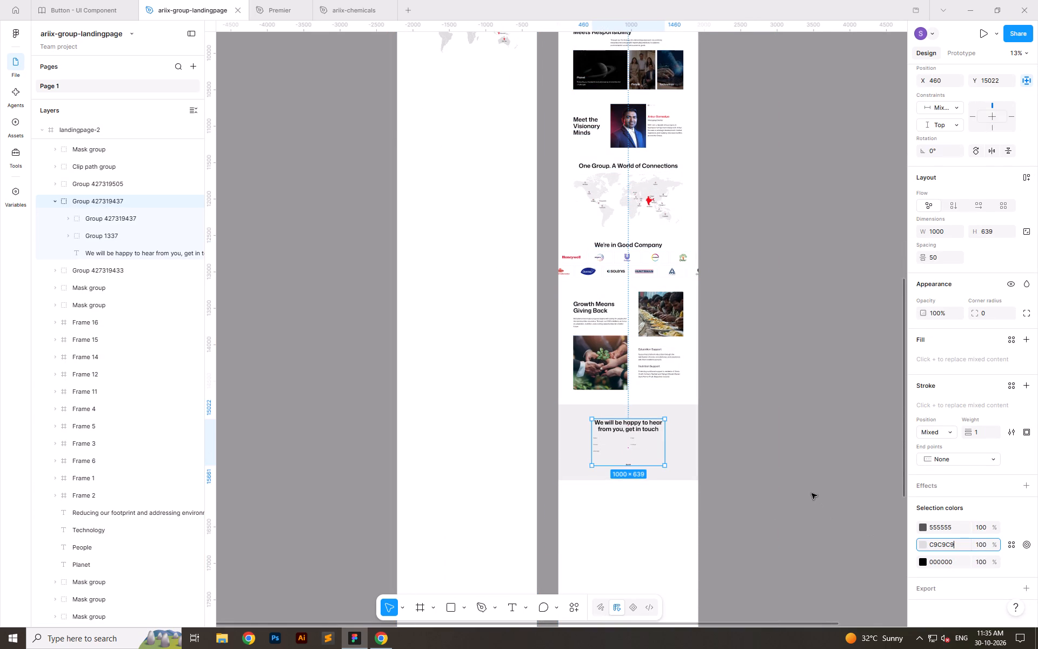
pyautogui.click(811, 493)
# Examine the restyled get-in-touch form up close and alongside the other lower sections of landingpage-2.
pyautogui.keyDown('ctrl'); pyautogui.scroll(17, 638, 465); pyautogui.keyUp('ctrl')
pyautogui.keyDown('ctrl'); pyautogui.scroll(-3, 545, 446); pyautogui.keyUp('ctrl')
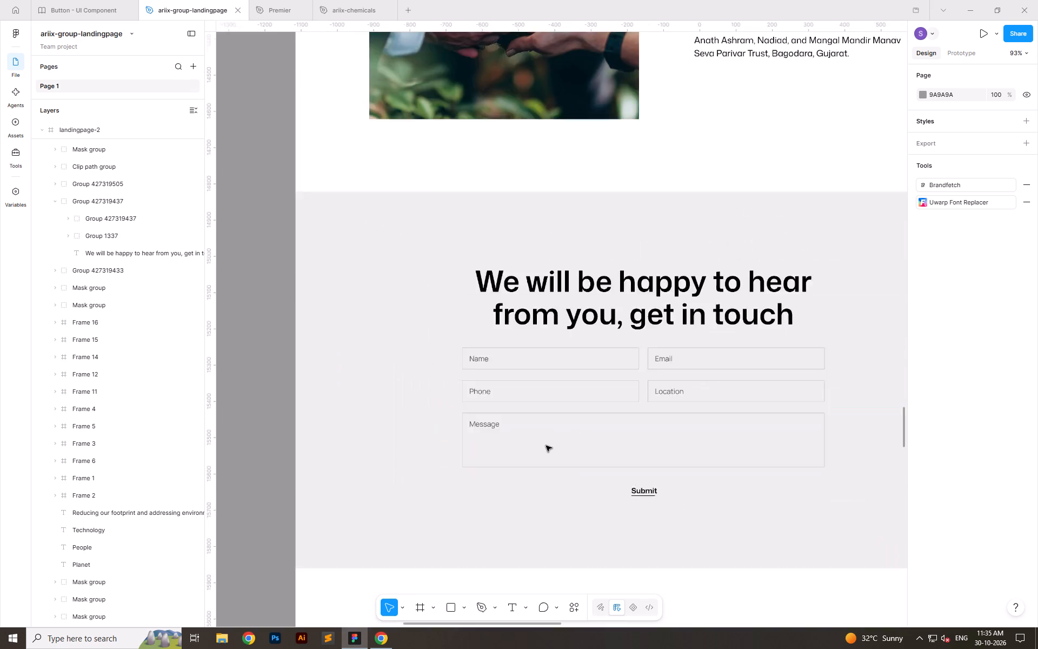
pyautogui.keyDown('ctrl'); pyautogui.scroll(-14, 546, 446); pyautogui.keyUp('ctrl')
pyautogui.keyDown('ctrl'); pyautogui.scroll(1, 549, 458); pyautogui.keyUp('ctrl')
pyautogui.keyDown('ctrl'); pyautogui.scroll(-5, 549, 459); pyautogui.keyUp('ctrl')
pyautogui.click(691, 445)
pyautogui.keyDown('ctrl'); pyautogui.scroll(-4, 690, 457); pyautogui.keyUp('ctrl')
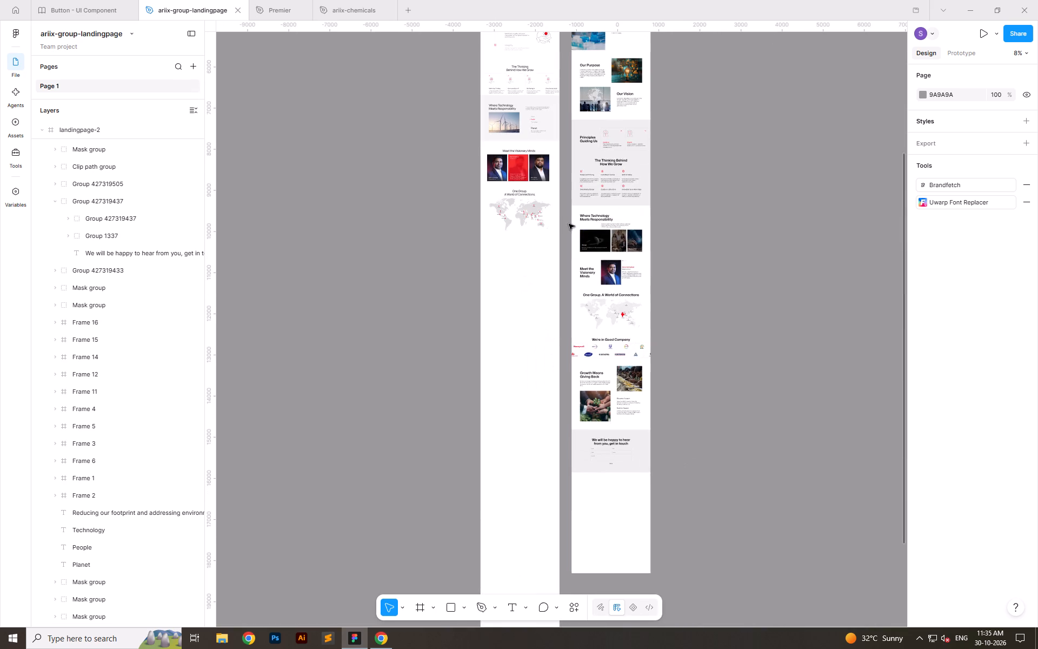
pyautogui.keyDown('ctrl'); pyautogui.moveTo(567, 210); pyautogui.dragTo(710, 561); pyautogui.keyUp('ctrl')
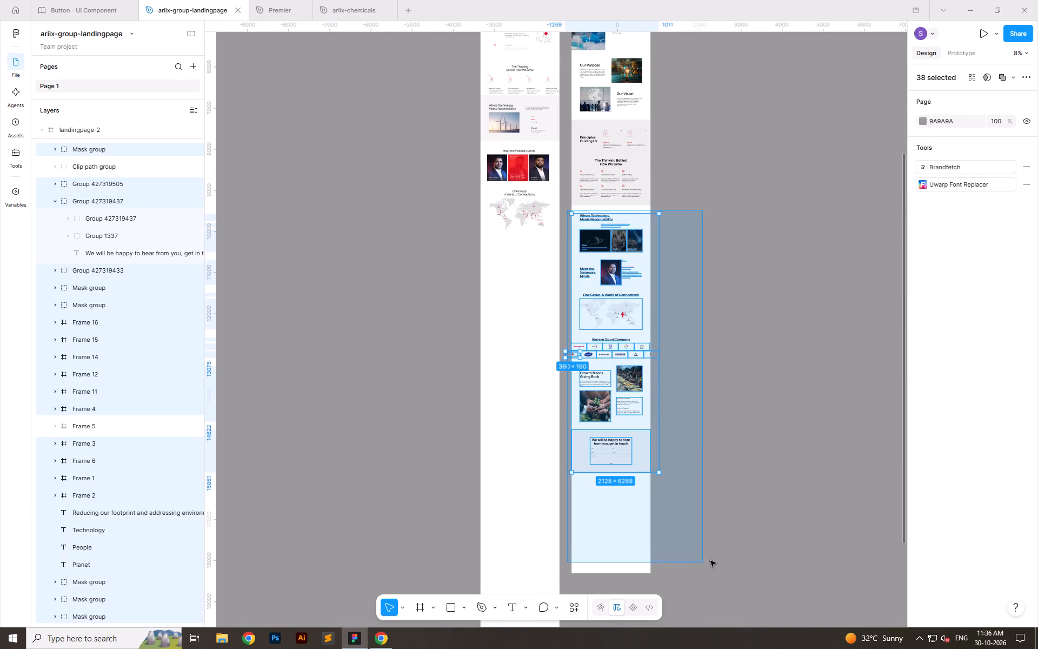
pyautogui.keyDown('ctrl'); pyautogui.moveTo(710, 561); pyautogui.dragTo(717, 558); pyautogui.keyUp('ctrl')
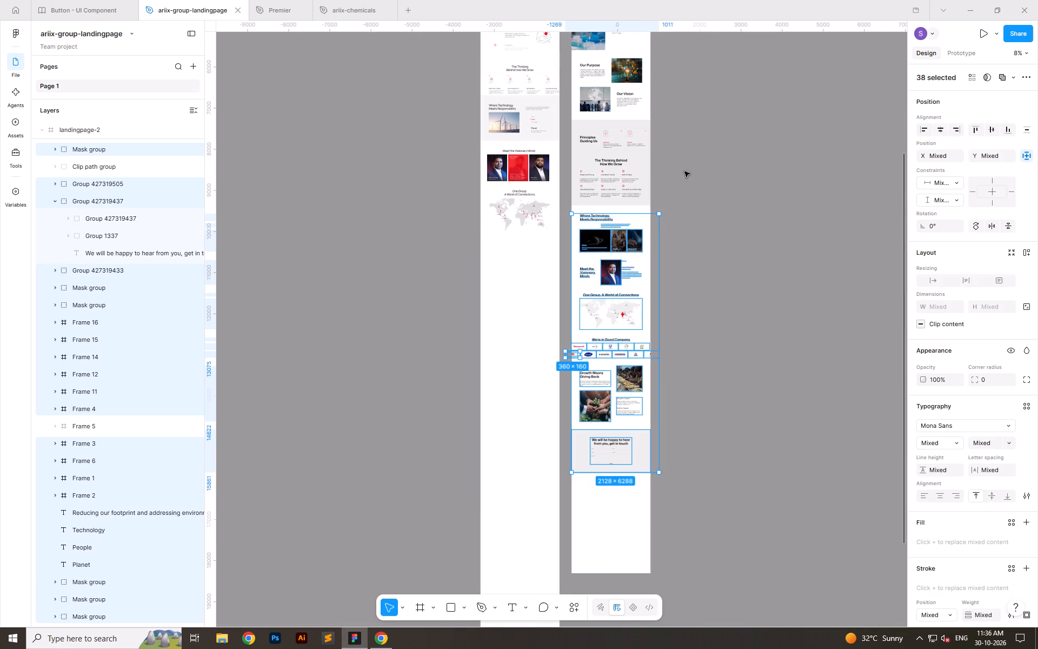
pyautogui.click(690, 189)
# Examine the Four Companies, Our Purpose, Our Vision and Principles Guiding Us sections for layout and colour consistency.
pyautogui.click(593, 123)
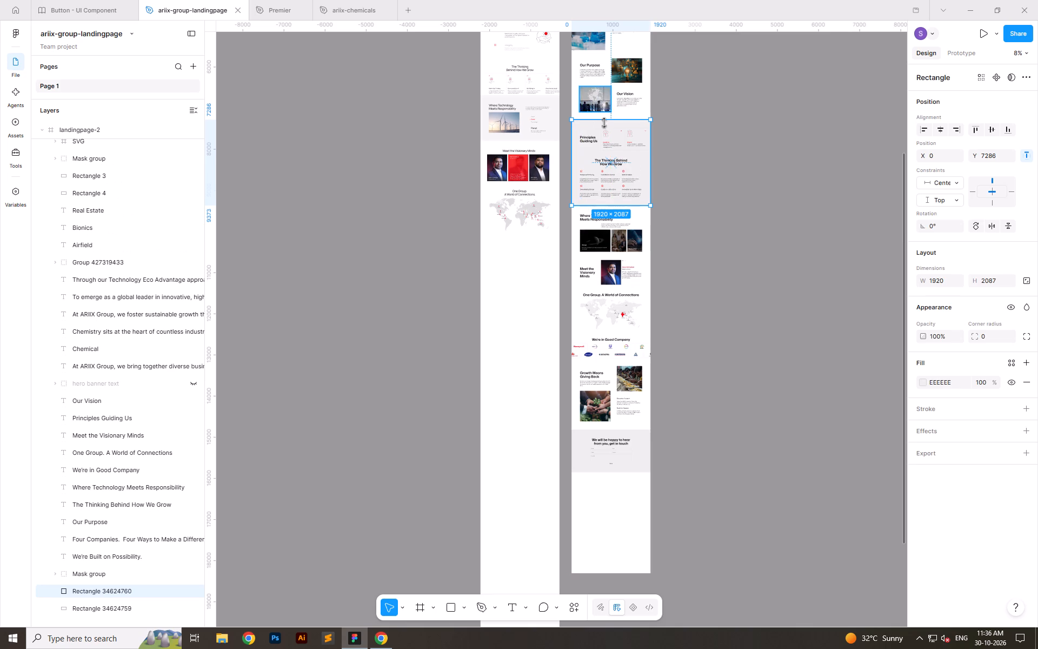
pyautogui.scroll(7, 611, 161)
pyautogui.click(597, 161)
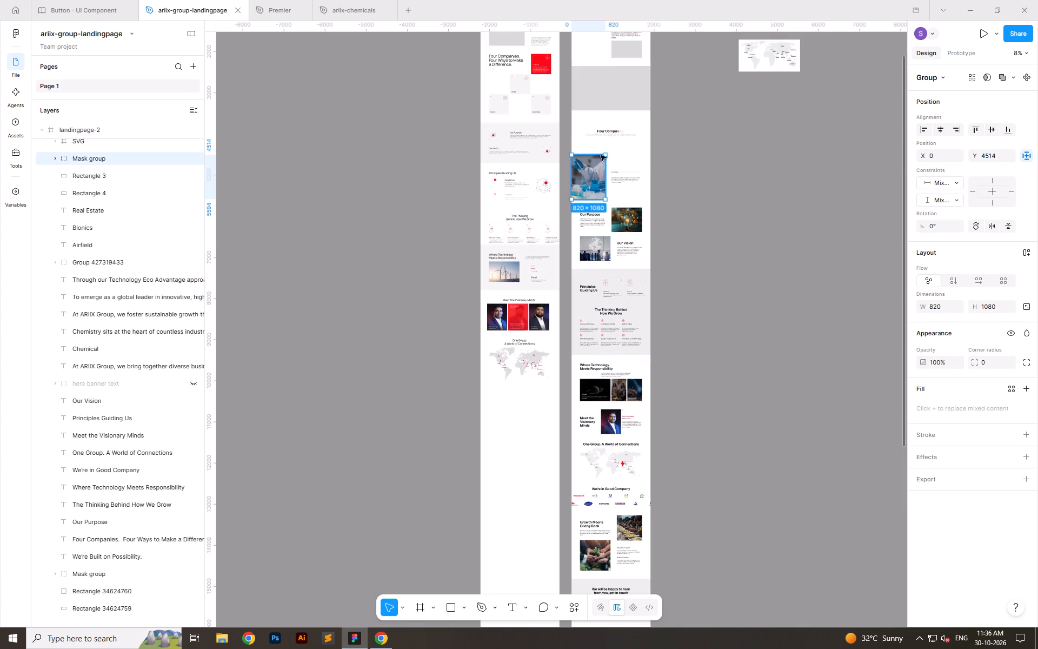
pyautogui.click(735, 149)
pyautogui.keyDown('ctrl'); pyautogui.scroll(11, 616, 196); pyautogui.keyUp('ctrl')
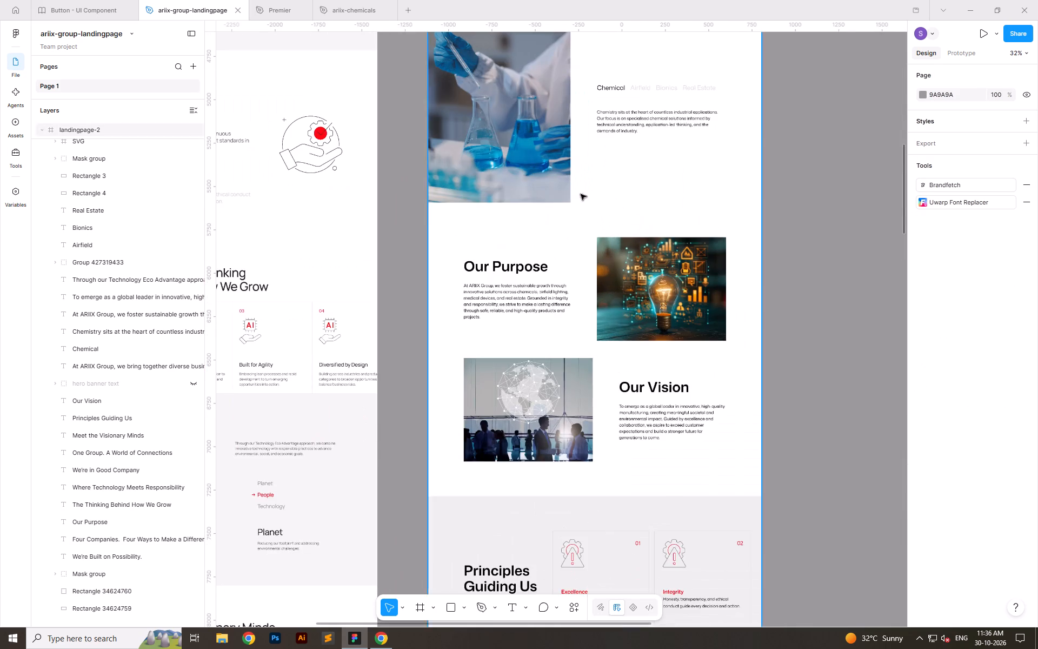
pyautogui.keyDown('ctrl'); pyautogui.scroll(-7, 564, 191); pyautogui.keyUp('ctrl')
pyautogui.keyDown('ctrl'); pyautogui.scroll(3, 541, 376); pyautogui.keyUp('ctrl')
pyautogui.keyDown('ctrl'); pyautogui.scroll(-1, 540, 376); pyautogui.keyUp('ctrl')
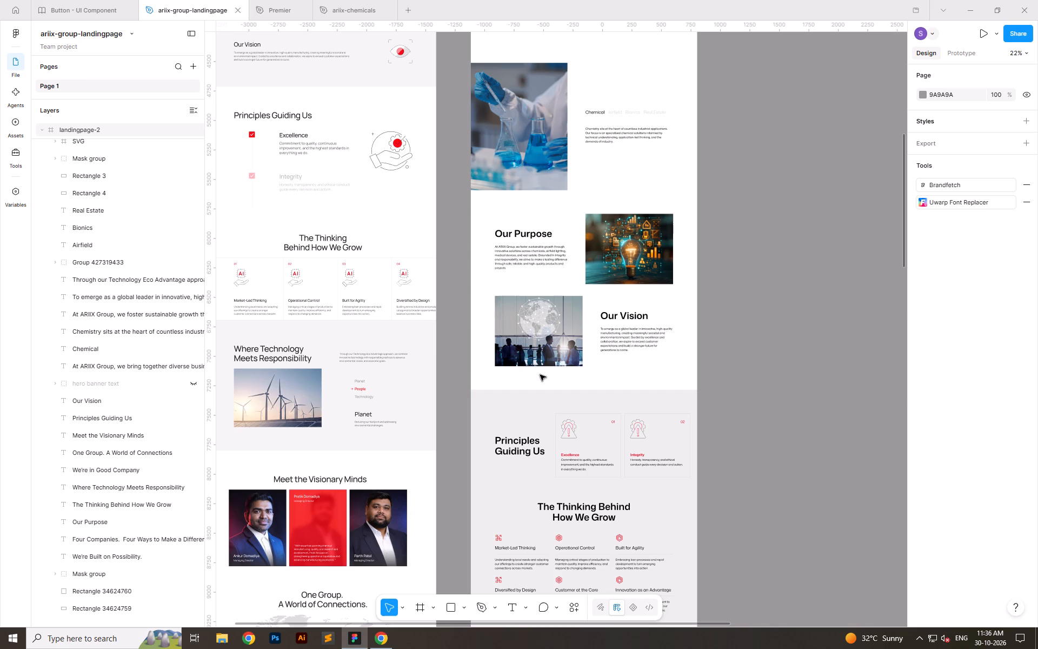
pyautogui.click(549, 68)
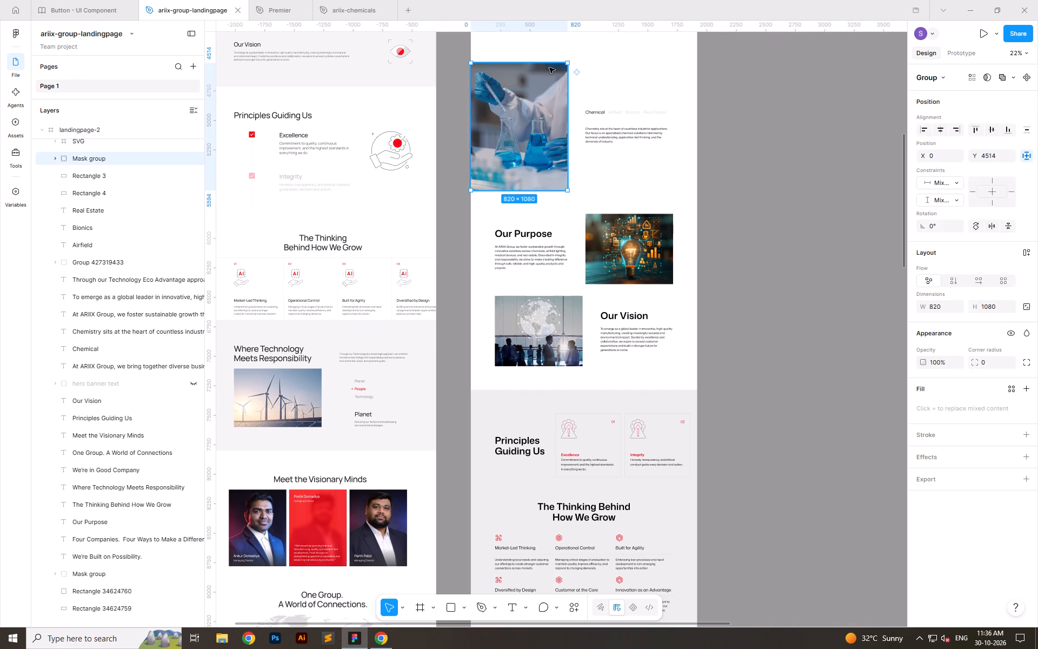
pyautogui.click(749, 195)
pyautogui.keyDown('ctrl'); pyautogui.scroll(7, 603, 103); pyautogui.keyUp('ctrl')
pyautogui.keyDown('ctrl'); pyautogui.scroll(-5, 599, 307); pyautogui.keyUp('ctrl')
pyautogui.keyDown('ctrl'); pyautogui.scroll(1, 595, 204); pyautogui.keyUp('ctrl')
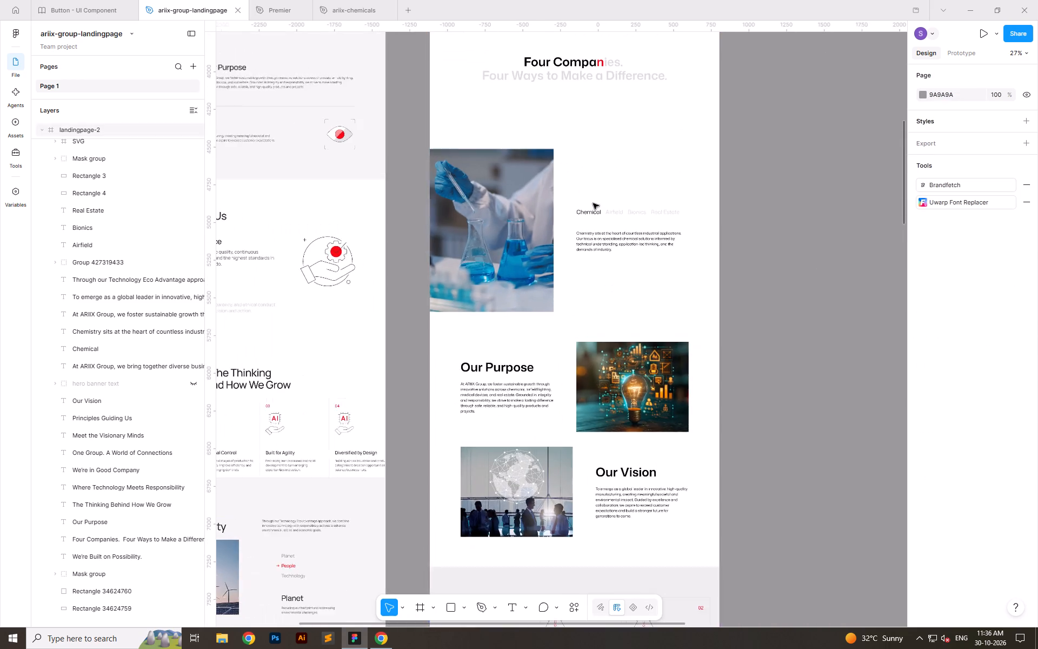
pyautogui.keyDown('ctrl'); pyautogui.scroll(-6, 593, 203); pyautogui.keyUp('ctrl')
pyautogui.keyDown('ctrl'); pyautogui.scroll(5, 573, 506); pyautogui.keyUp('ctrl')
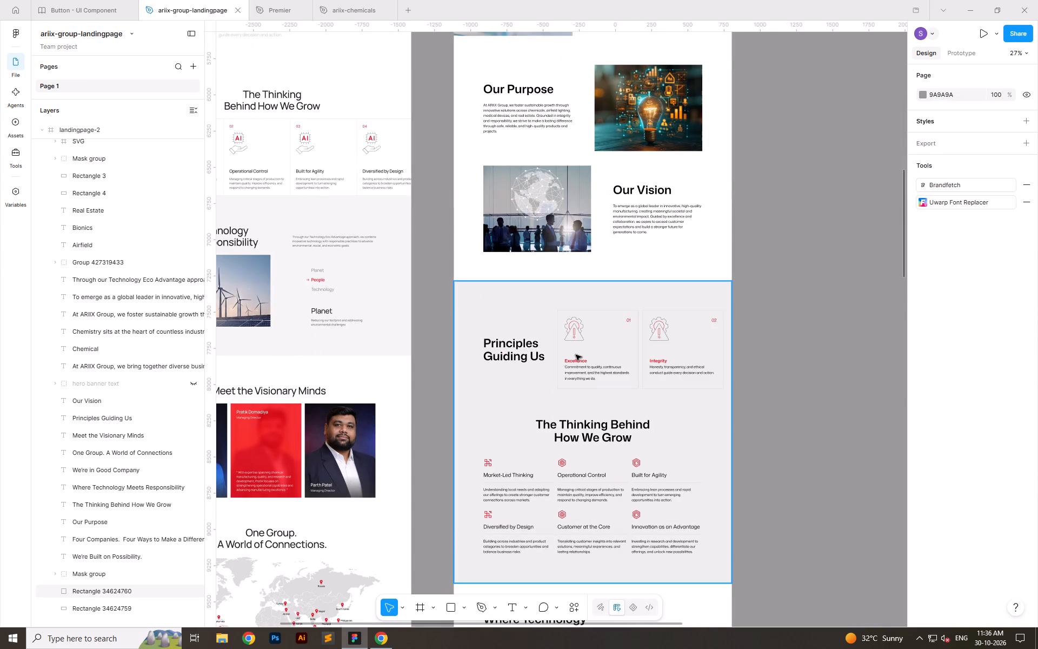
# Copy the red FE0A15 from the Excellence card text and apply it as the fill of the Chemical label.
pyautogui.keyDown('ctrl'); pyautogui.click(576, 358); pyautogui.keyUp('ctrl')
pyautogui.scroll(-6, 919, 549)
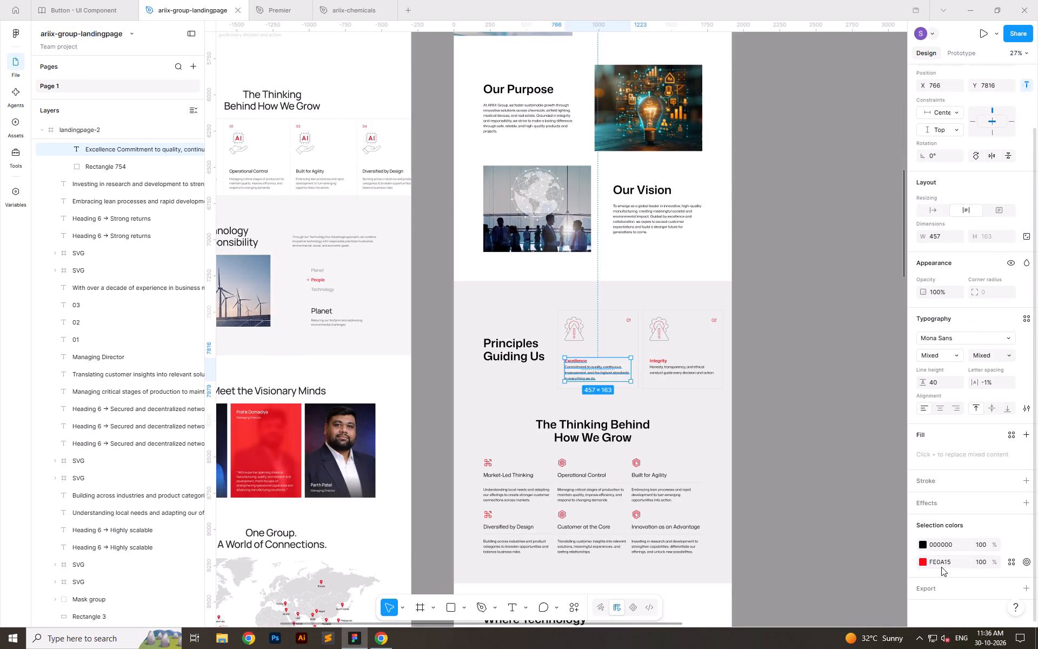
pyautogui.click(941, 563)
pyautogui.hotkey('ctrl', 'c')
pyautogui.click(814, 417)
pyautogui.scroll(11, 662, 234)
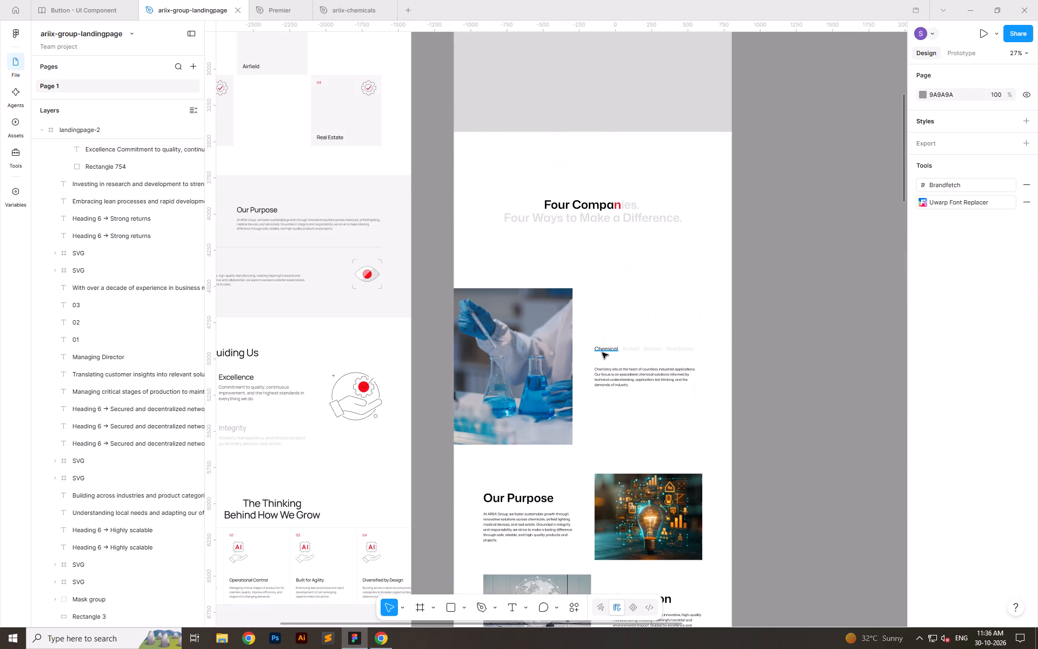
pyautogui.click(602, 353)
pyautogui.click(942, 524)
pyautogui.hotkey('ctrl', 'v')
pyautogui.hotkey('ctrl', 'a')
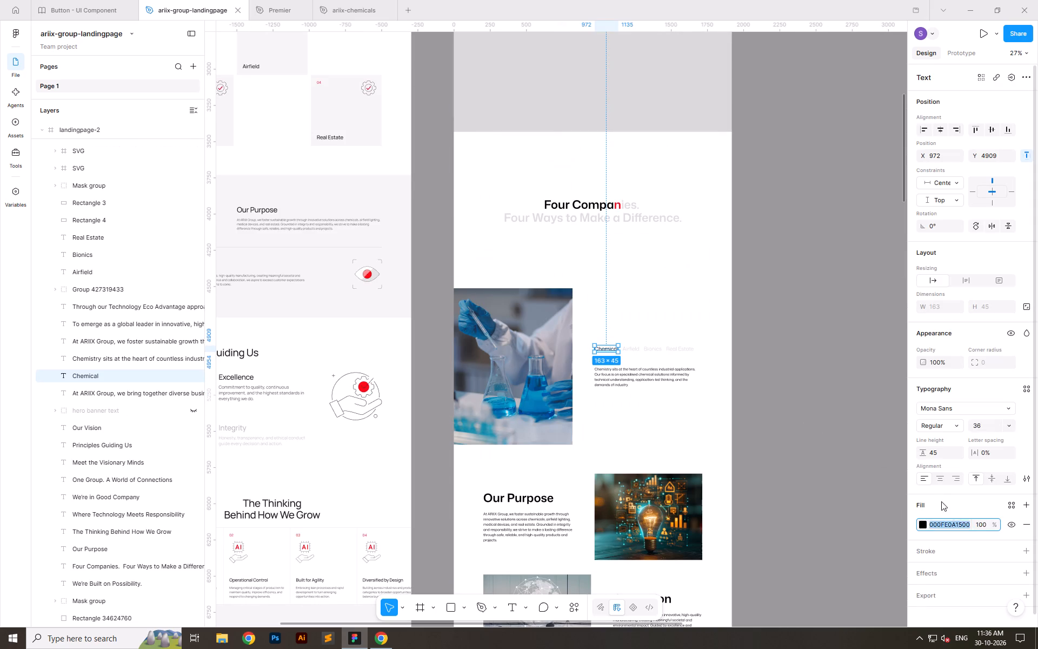
pyautogui.hotkey('ctrl', 'v')
pyautogui.click(813, 400)
pyautogui.keyDown('ctrl'); pyautogui.scroll(6, 661, 362); pyautogui.keyUp('ctrl')
pyautogui.keyDown('ctrl'); pyautogui.scroll(-8, 618, 314); pyautogui.keyUp('ctrl')
pyautogui.click(763, 361)
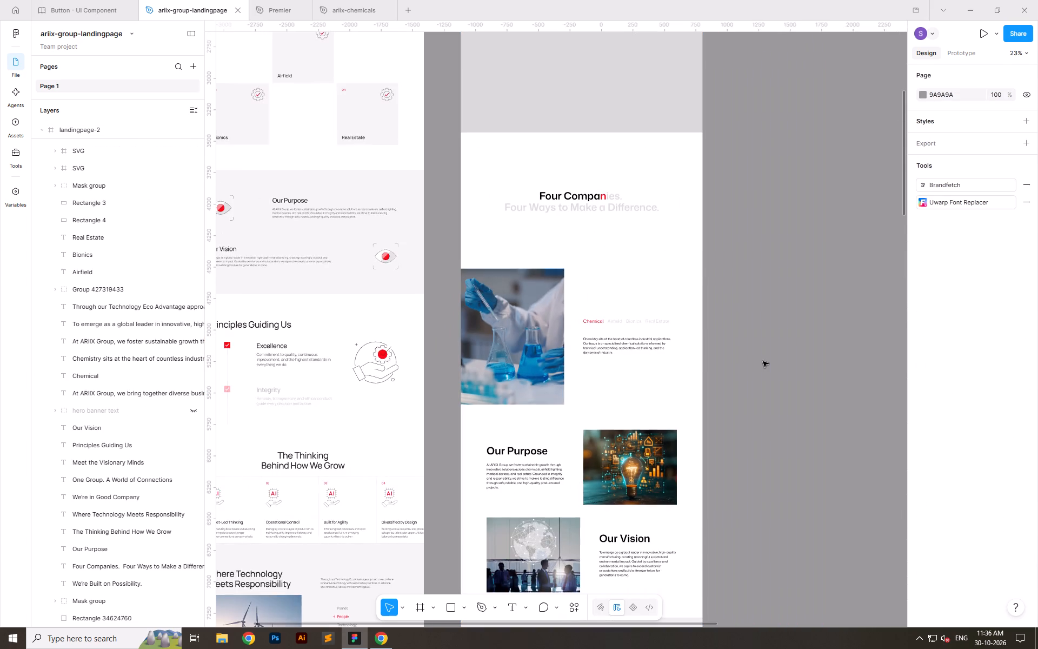
# Compare the text styling of the Chemical label, Excellence card, managing director's name and The Thinking Behind How We Grow headings.
pyautogui.keyDown('ctrl'); pyautogui.scroll(-6, 579, 149); pyautogui.keyUp('ctrl')
pyautogui.keyDown('ctrl'); pyautogui.scroll(6, 571, 480); pyautogui.keyUp('ctrl')
pyautogui.keyDown('ctrl'); pyautogui.scroll(6, 520, 393); pyautogui.keyUp('ctrl')
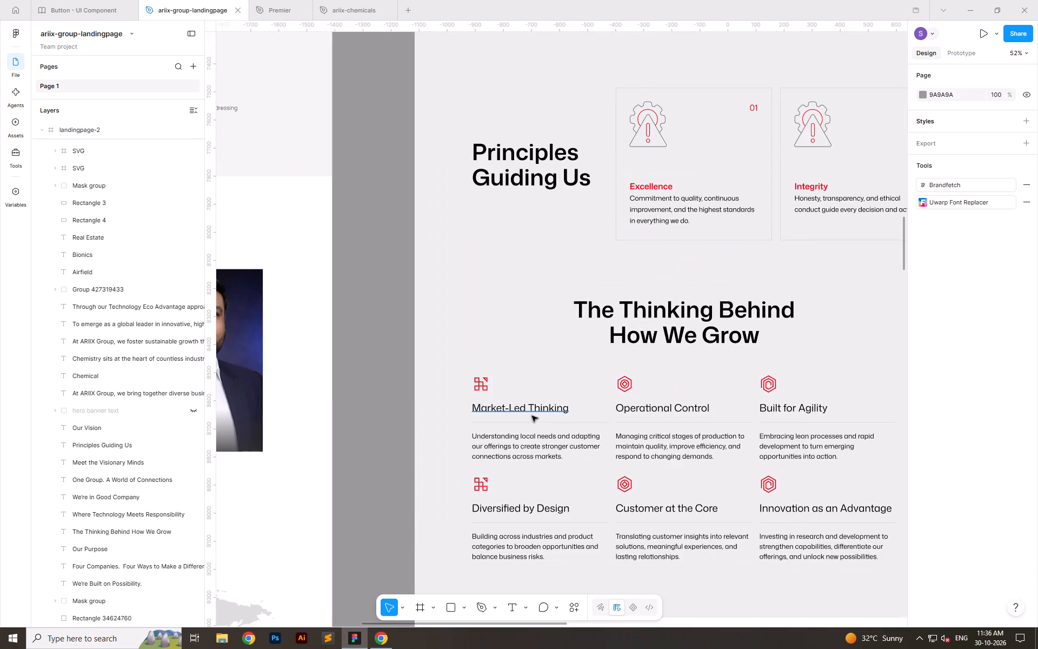
pyautogui.keyDown('ctrl'); pyautogui.scroll(-10, 523, 347); pyautogui.keyUp('ctrl')
pyautogui.click(741, 348)
pyautogui.keyDown('ctrl'); pyautogui.scroll(9, 548, 270); pyautogui.keyUp('ctrl')
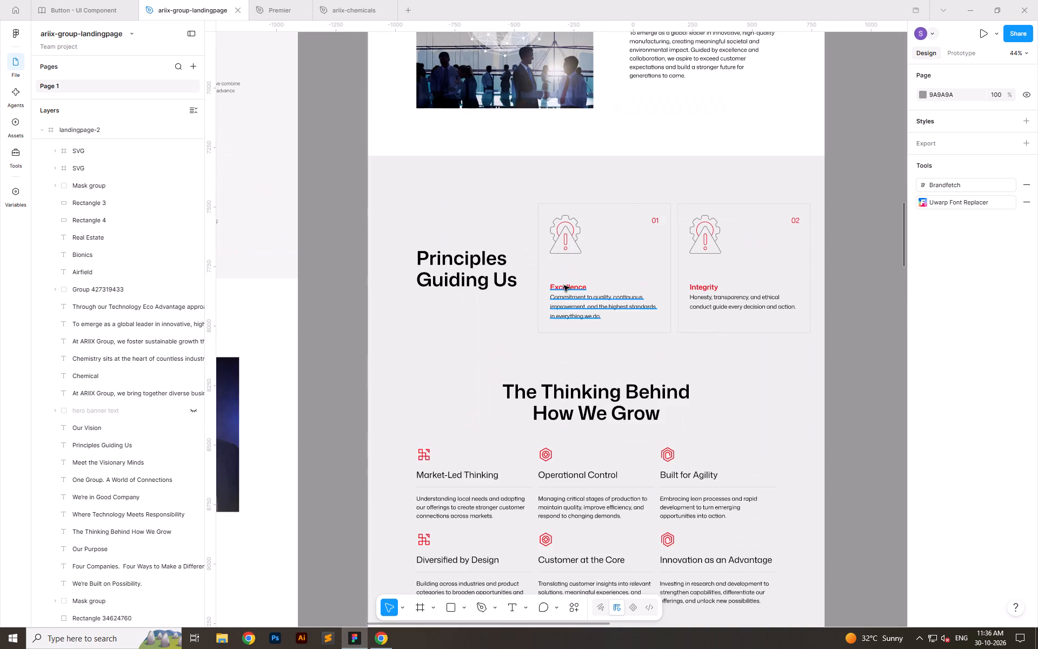
pyautogui.keyDown('ctrl'); pyautogui.scroll(-8, 582, 395); pyautogui.keyUp('ctrl')
pyautogui.keyDown('ctrl'); pyautogui.scroll(5, 563, 147); pyautogui.keyUp('ctrl')
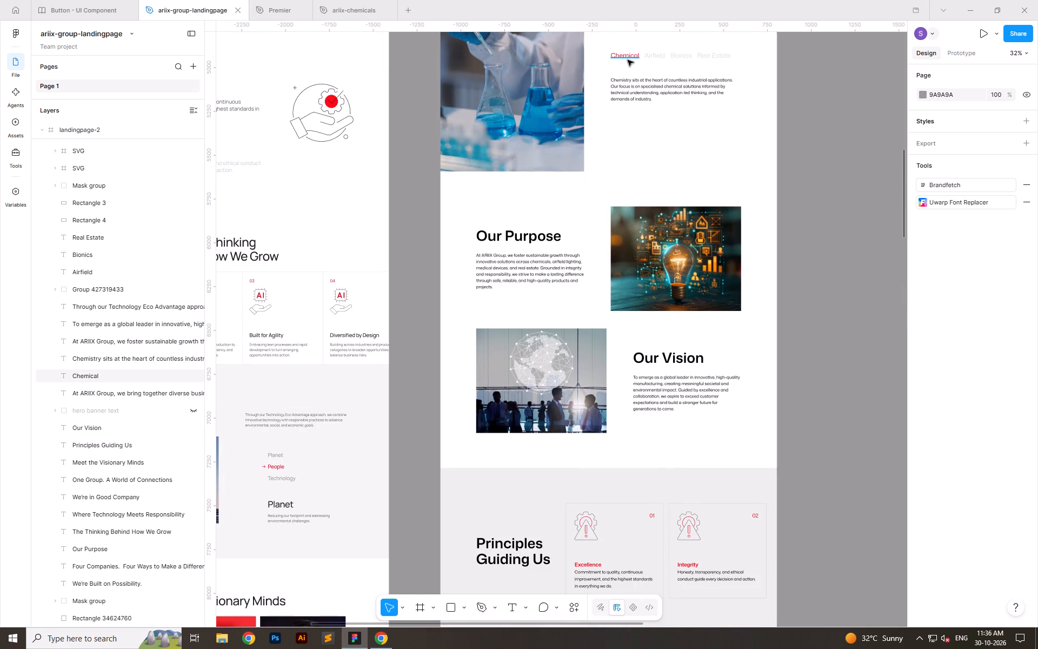
pyautogui.keyDown('ctrl'); pyautogui.click(628, 60); pyautogui.keyUp('ctrl')
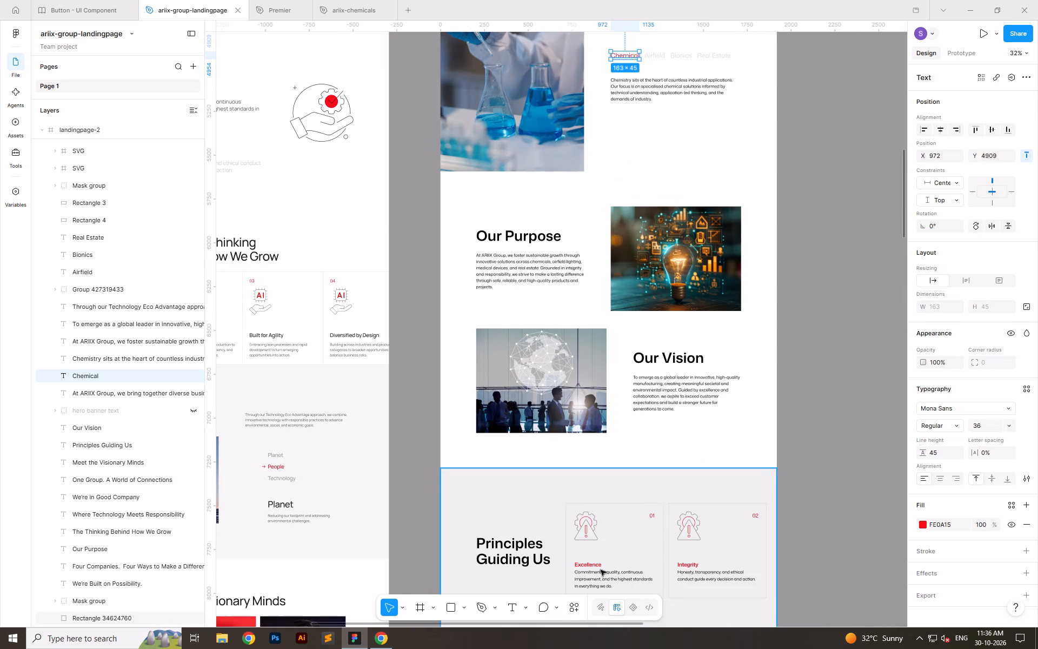
pyautogui.keyDown('ctrl'); pyautogui.click(597, 575); pyautogui.keyUp('ctrl')
pyautogui.keyDown('ctrl'); pyautogui.scroll(-5, 622, 370); pyautogui.keyUp('ctrl')
pyautogui.keyDown('ctrl'); pyautogui.scroll(-6, 608, 314); pyautogui.keyUp('ctrl')
pyautogui.keyDown('ctrl'); pyautogui.scroll(5, 585, 517); pyautogui.keyUp('ctrl')
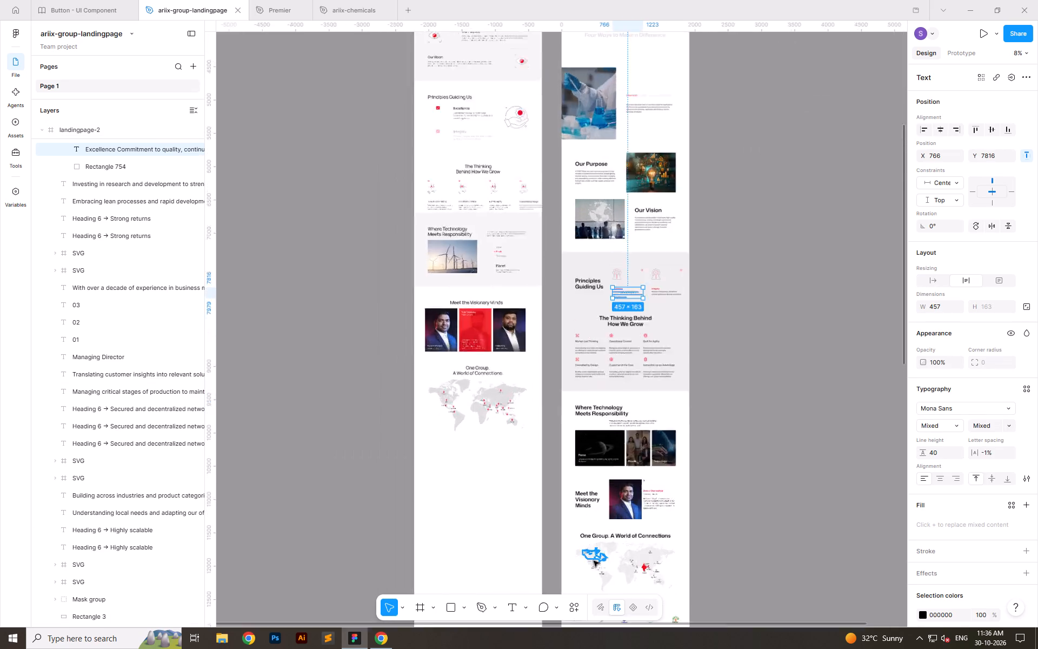
pyautogui.keyDown('ctrl'); pyautogui.scroll(8, 594, 561); pyautogui.keyUp('ctrl')
pyautogui.keyDown('ctrl'); pyautogui.click(681, 408); pyautogui.keyUp('ctrl')
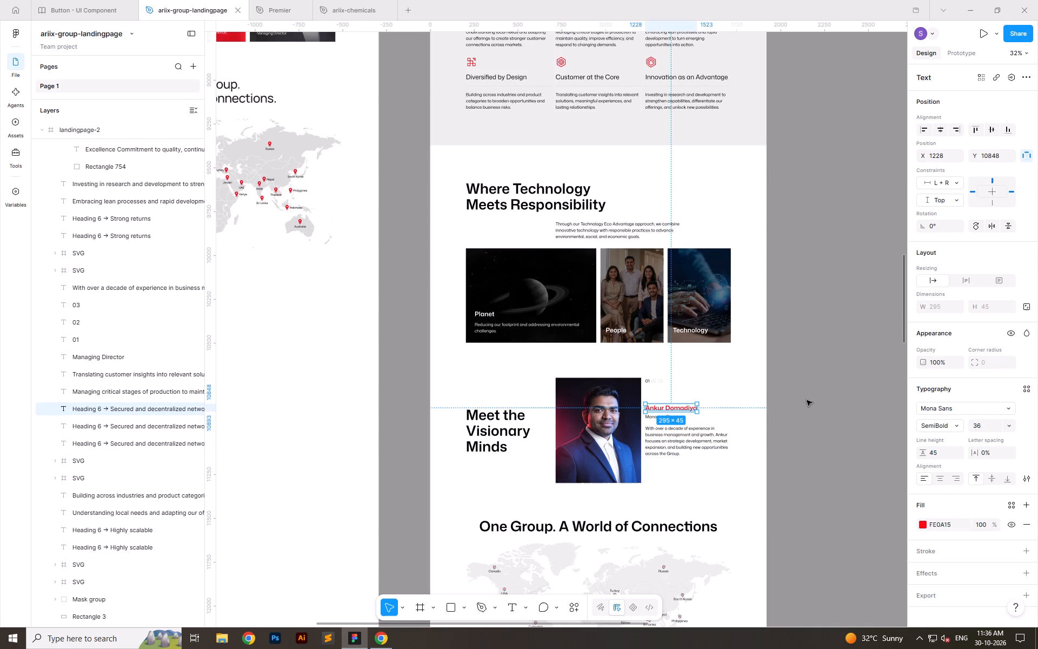
pyautogui.click(807, 400)
pyautogui.keyDown('ctrl'); pyautogui.scroll(-4, 639, 458); pyautogui.keyUp('ctrl')
pyautogui.keyDown('ctrl'); pyautogui.scroll(4, 651, 253); pyautogui.keyUp('ctrl')
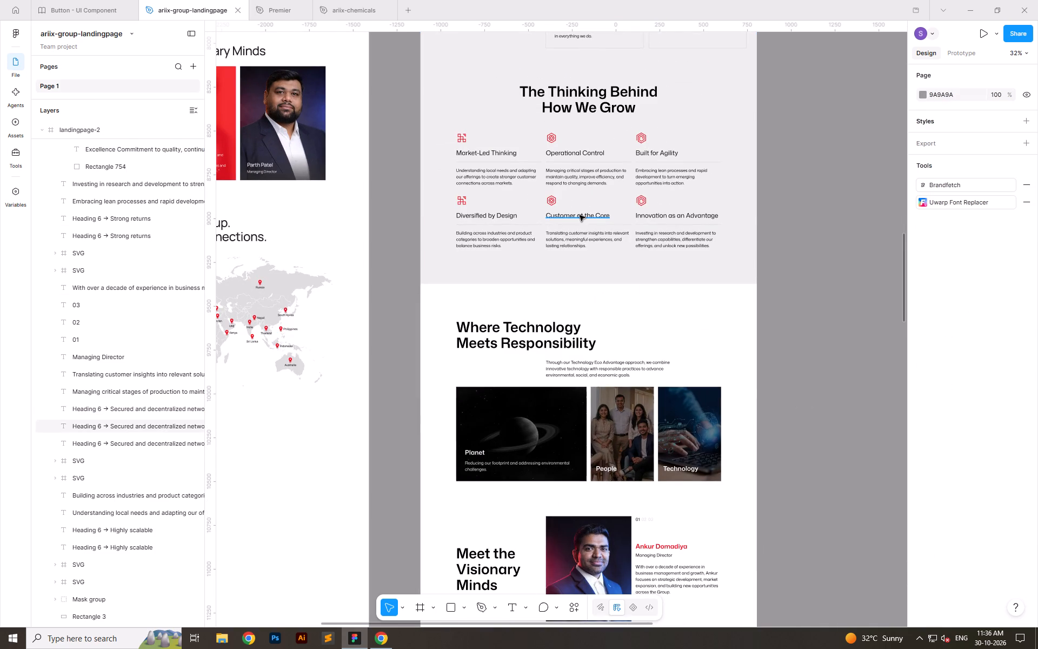
pyautogui.keyDown('ctrl'); pyautogui.click(580, 215); pyautogui.keyUp('ctrl')
pyautogui.click(798, 319)
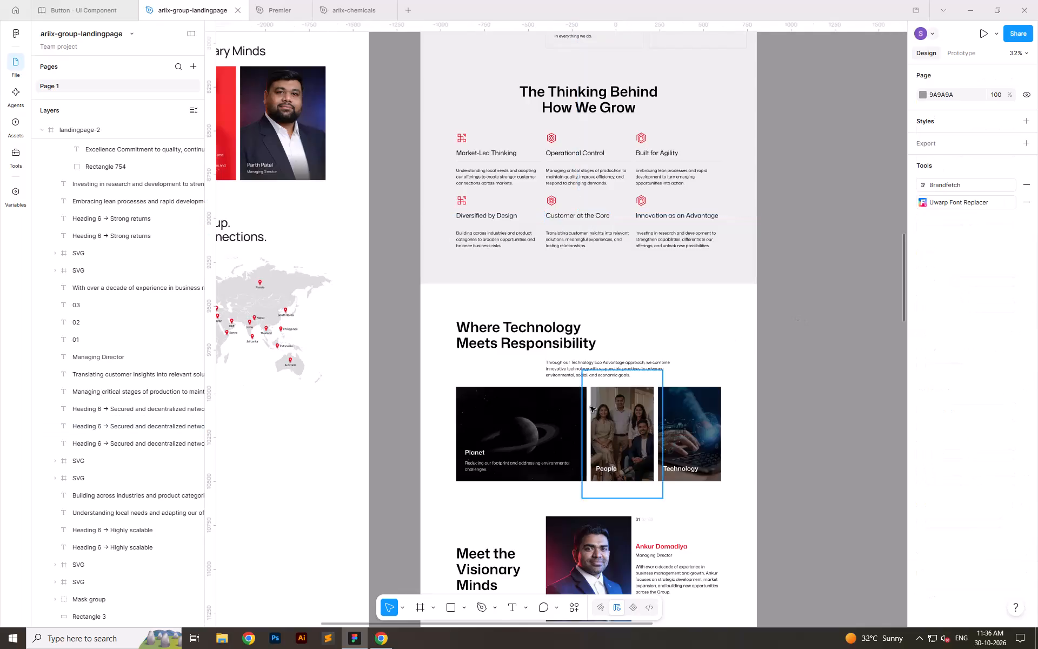
# Examine the font weight of the Excellence heading in the Principles Guiding Us card.
pyautogui.keyDown('ctrl'); pyautogui.scroll(-6, 569, 427); pyautogui.keyUp('ctrl')
pyautogui.keyDown('ctrl'); pyautogui.scroll(10, 547, 257); pyautogui.keyUp('ctrl')
pyautogui.keyDown('ctrl'); pyautogui.tripleClick(583, 226); pyautogui.keyUp('ctrl')
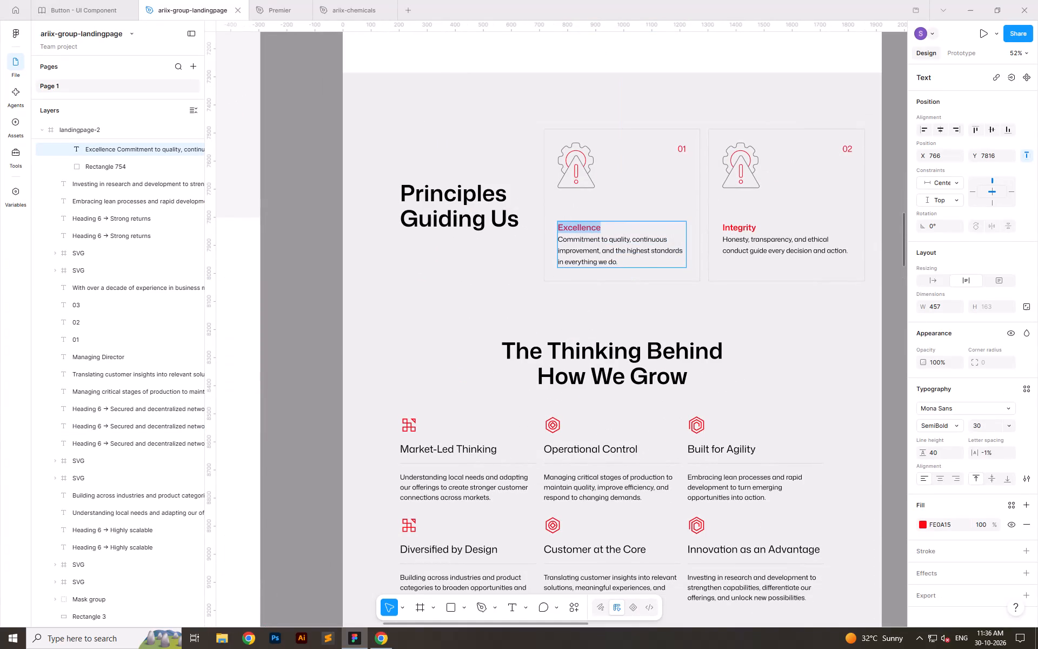
pyautogui.click(938, 425)
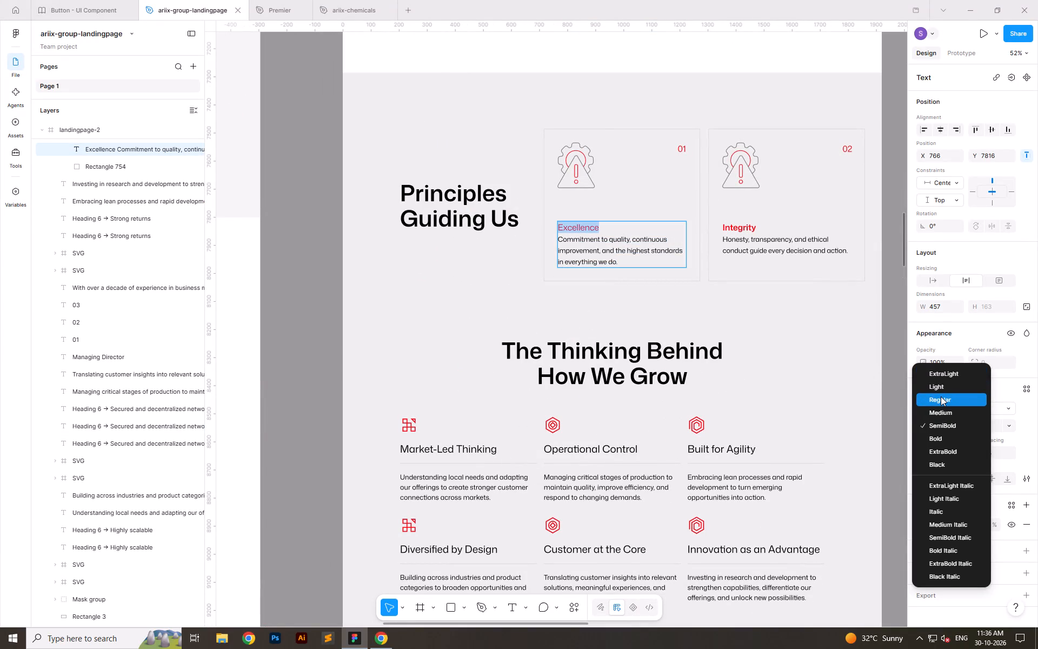
pyautogui.keyDown('ctrl'); pyautogui.scroll(-5, 558, 339); pyautogui.keyUp('ctrl')
pyautogui.doubleClick(785, 325)
pyautogui.keyDown('ctrl'); pyautogui.scroll(11, 523, 451); pyautogui.keyUp('ctrl')
pyautogui.keyDown('ctrl'); pyautogui.scroll(-9, 346, 368); pyautogui.keyUp('ctrl')
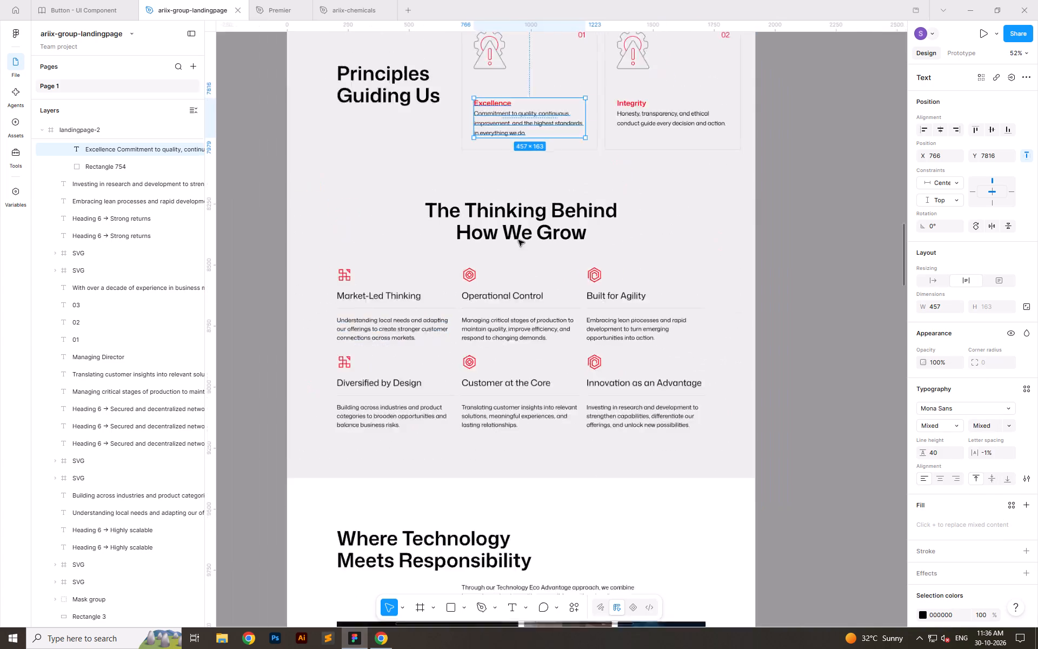
# Copy the managing director's name style (SemiBold, 36, FE0A15) and apply it to the Chemical label under Four Companies.
pyautogui.keyDown('ctrl'); pyautogui.scroll(-6, 518, 240); pyautogui.keyUp('ctrl')
pyautogui.keyDown('ctrl'); pyautogui.scroll(7, 482, 535); pyautogui.keyUp('ctrl')
pyautogui.keyDown('ctrl'); pyautogui.scroll(-8, 502, 483); pyautogui.keyUp('ctrl')
pyautogui.keyDown('ctrl'); pyautogui.scroll(7, 562, 368); pyautogui.keyUp('ctrl')
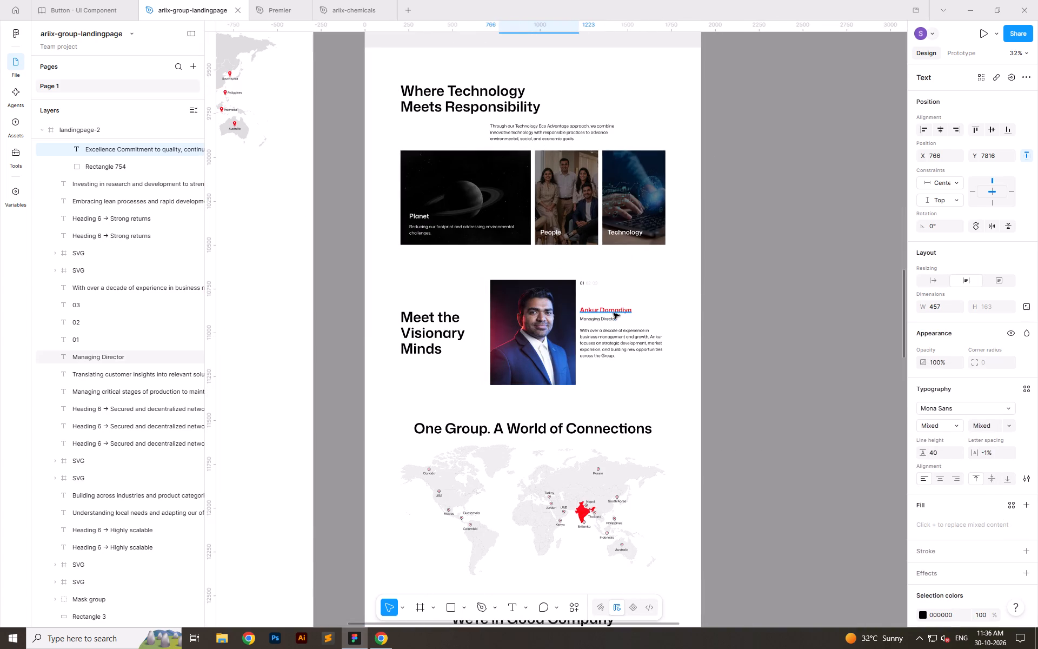
pyautogui.keyDown('ctrl'); pyautogui.click(614, 313); pyautogui.keyUp('ctrl')
pyautogui.hotkey('ctrl', 'alt', 'c')
pyautogui.click(767, 335)
pyautogui.keyDown('ctrl'); pyautogui.scroll(-14, 585, 420); pyautogui.keyUp('ctrl')
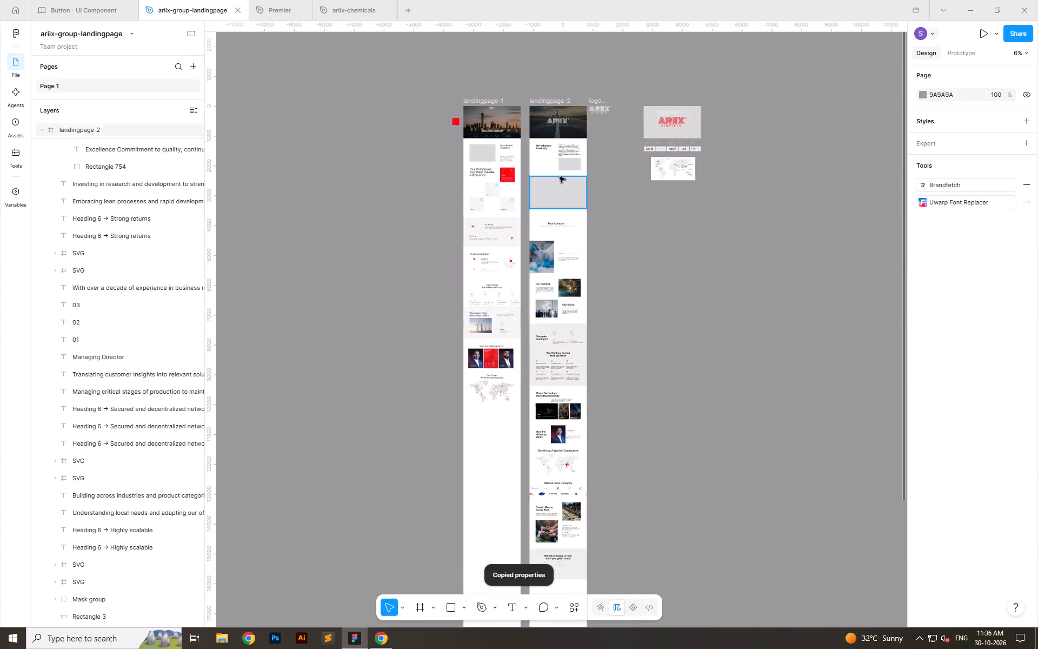
pyautogui.keyDown('ctrl'); pyautogui.scroll(18, 560, 183); pyautogui.keyUp('ctrl')
pyautogui.keyDown('ctrl'); pyautogui.click(570, 359); pyautogui.keyUp('ctrl')
pyautogui.hotkey('ctrl', 'alt', 'v')
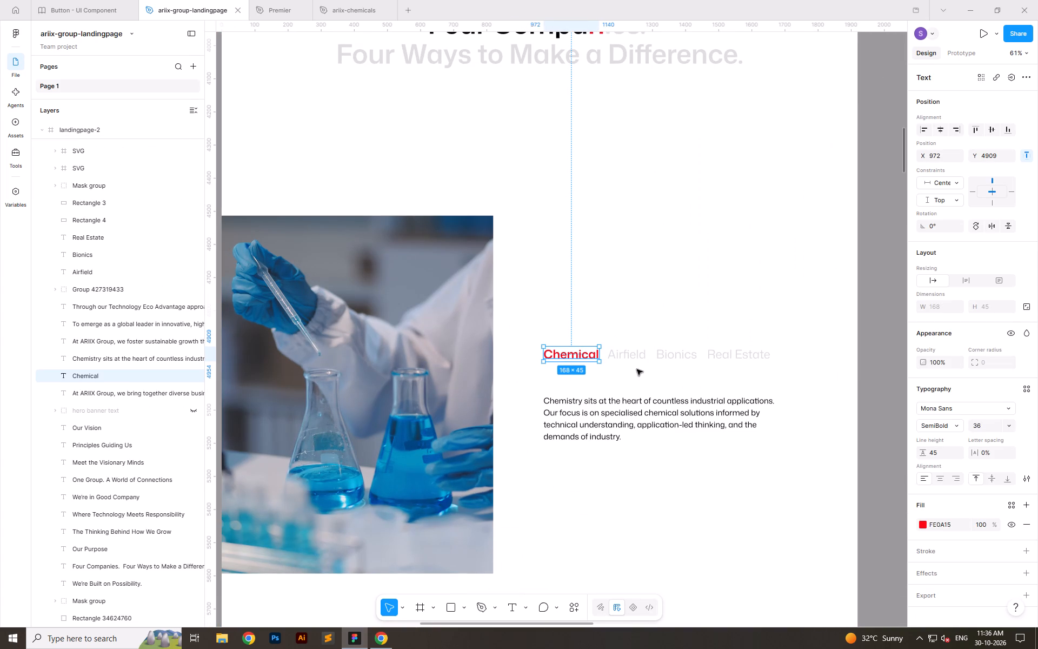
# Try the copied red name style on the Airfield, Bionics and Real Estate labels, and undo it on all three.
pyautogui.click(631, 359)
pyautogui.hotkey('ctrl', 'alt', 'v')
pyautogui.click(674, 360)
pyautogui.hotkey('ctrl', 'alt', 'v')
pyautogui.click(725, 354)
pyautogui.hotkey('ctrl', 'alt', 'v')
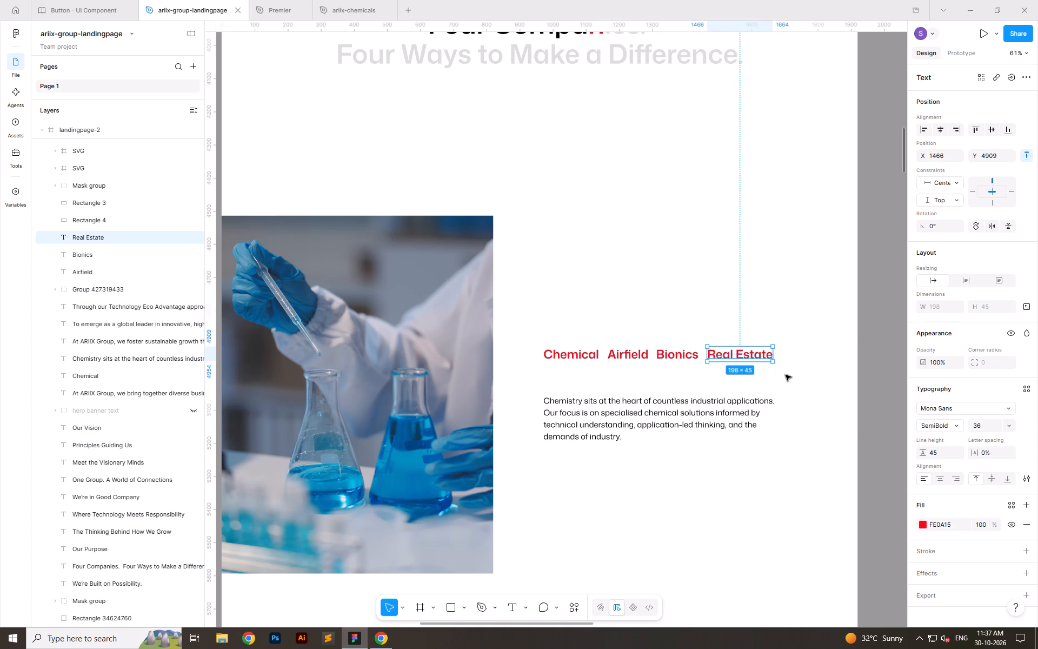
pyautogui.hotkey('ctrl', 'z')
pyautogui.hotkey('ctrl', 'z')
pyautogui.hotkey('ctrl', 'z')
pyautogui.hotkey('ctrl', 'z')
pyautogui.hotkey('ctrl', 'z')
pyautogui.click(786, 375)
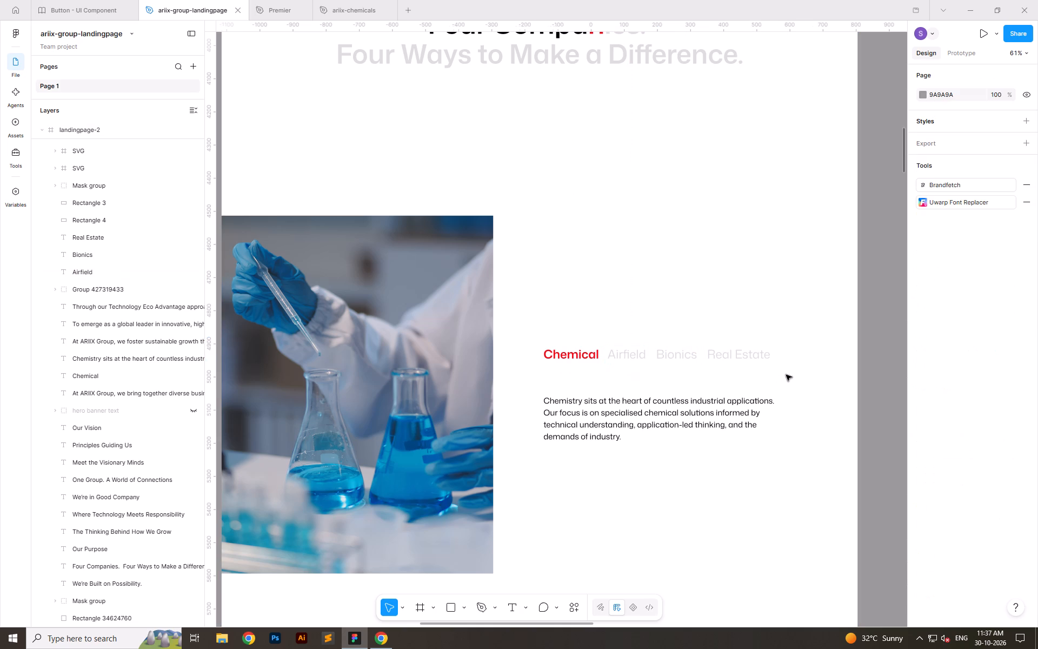
# Set the spacing between the Chemical, Airfield, Bionics and Real Estate labels to 30.
pyautogui.keyDown('ctrl'); pyautogui.click(571, 359); pyautogui.keyUp('ctrl')
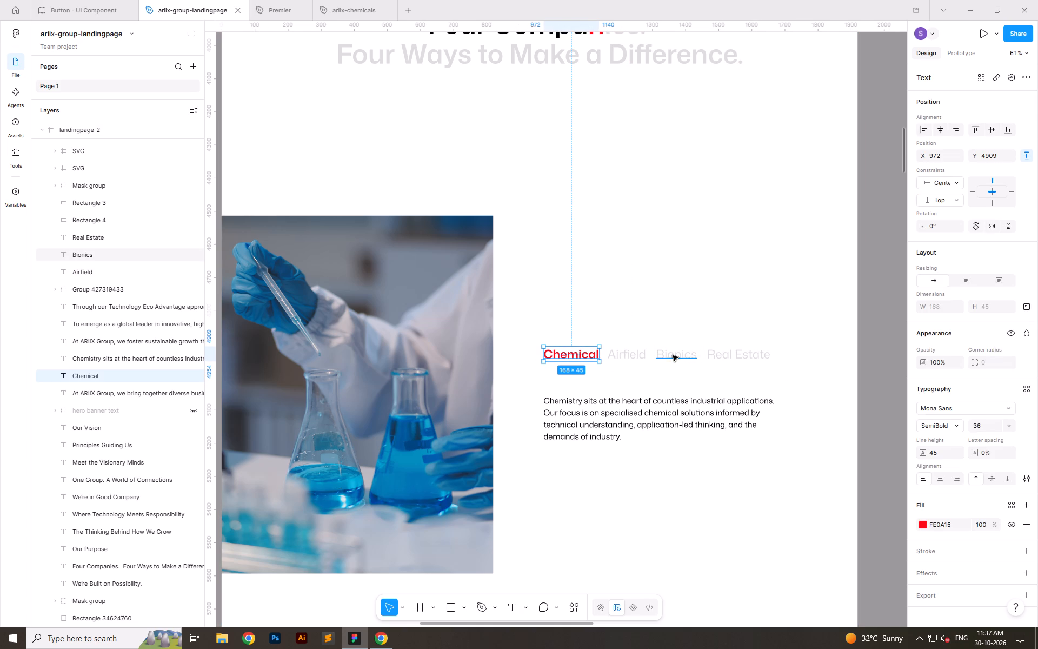
pyautogui.keyDown('shift'); pyautogui.click(633, 355); pyautogui.keyUp('shift')
pyautogui.keyDown('shift'); pyautogui.click(670, 359); pyautogui.keyUp('shift')
pyautogui.keyDown('shift'); pyautogui.click(724, 356); pyautogui.keyUp('shift')
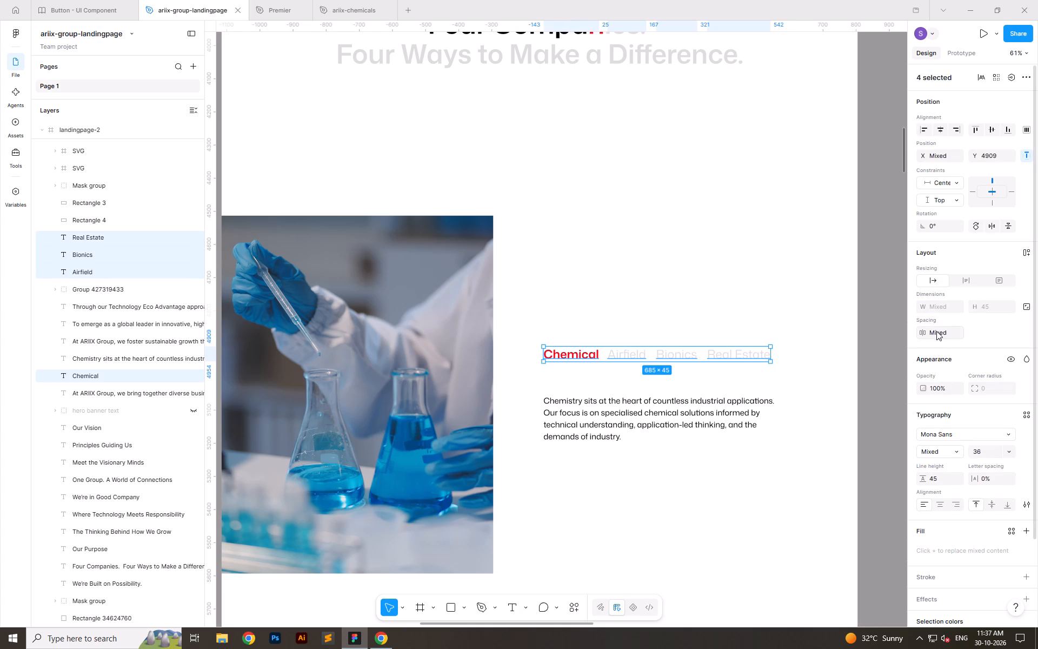
pyautogui.click(936, 330)
pyautogui.write('30')
pyautogui.press('Return')
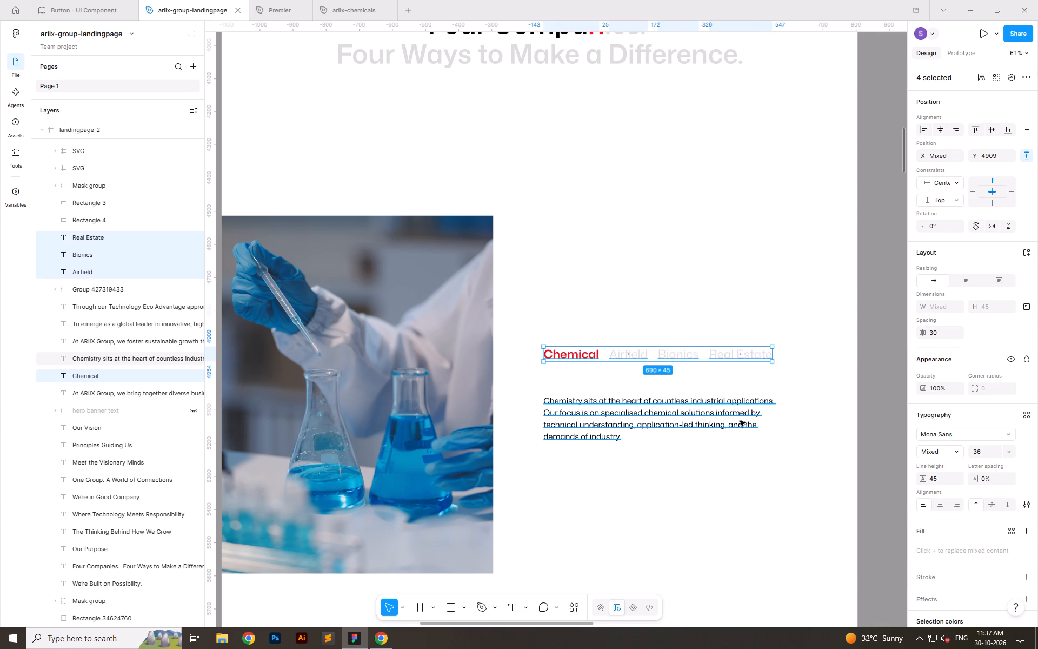
# Show the layout guides over the landing pages.
pyautogui.hotkey('shift', 'g')
pyautogui.click(849, 361)
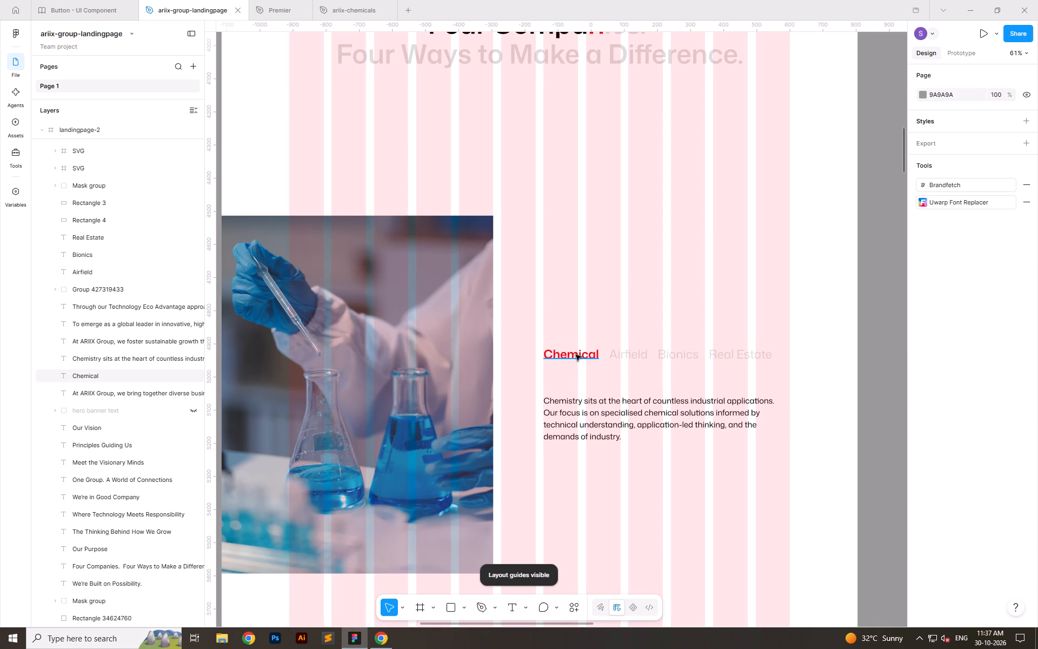
# Set the hero tagline Chemical | Airfield | Bionics | Real Estate on landingpage-2 to SemiBold weight.
pyautogui.keyDown('ctrl'); pyautogui.scroll(-6, 631, 271); pyautogui.keyUp('ctrl')
pyautogui.keyDown('ctrl'); pyautogui.scroll(1, 624, 273); pyautogui.keyUp('ctrl')
pyautogui.keyDown('ctrl'); pyautogui.scroll(-5, 612, 294); pyautogui.keyUp('ctrl')
pyautogui.click(747, 317)
pyautogui.keyDown('ctrl'); pyautogui.scroll(-6, 633, 368); pyautogui.keyUp('ctrl')
pyautogui.keyDown('ctrl'); pyautogui.scroll(5, 592, 234); pyautogui.keyUp('ctrl')
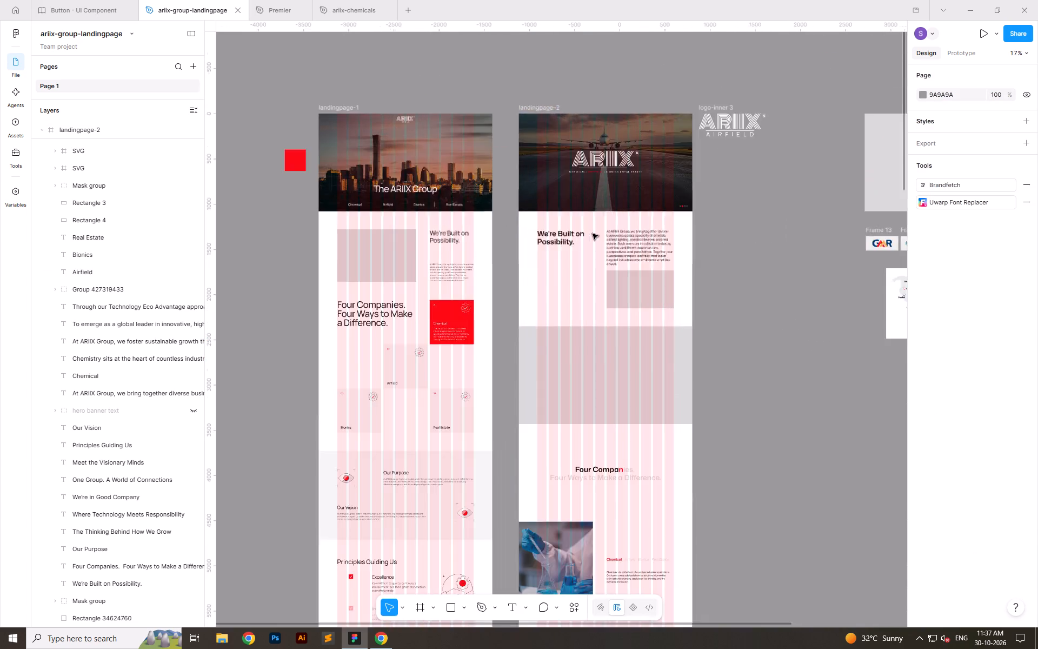
pyautogui.keyDown('ctrl'); pyautogui.scroll(15, 593, 234); pyautogui.keyUp('ctrl')
pyautogui.keyDown('ctrl'); pyautogui.scroll(-8, 549, 150); pyautogui.keyUp('ctrl')
pyautogui.keyDown('ctrl'); pyautogui.click(562, 156); pyautogui.keyUp('ctrl')
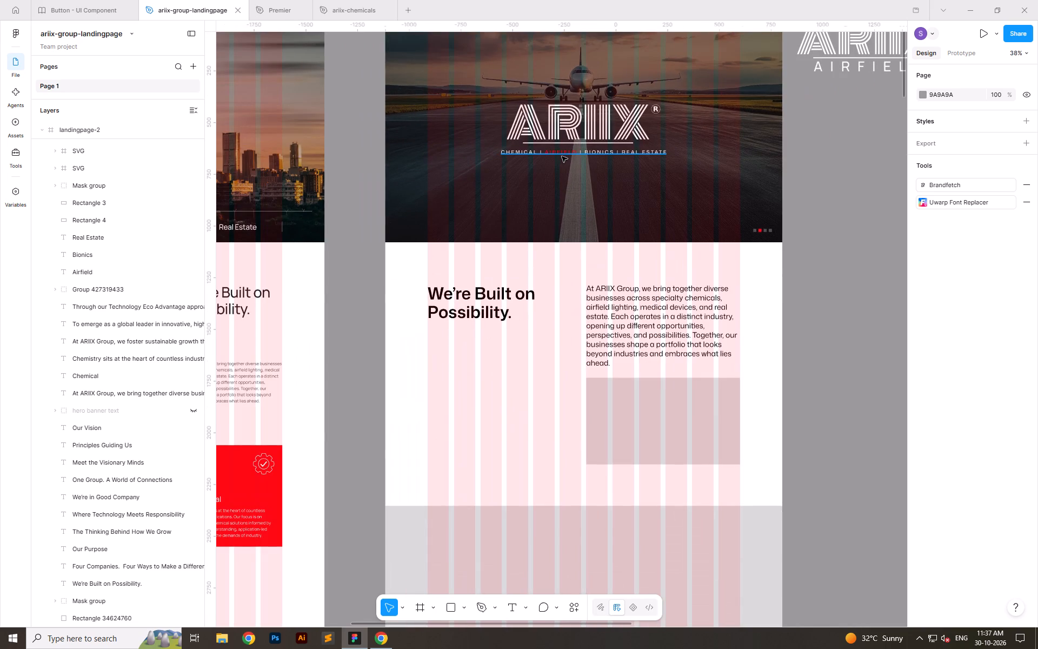
pyautogui.keyDown('ctrl'); pyautogui.scroll(-6, 657, 283); pyautogui.keyUp('ctrl')
pyautogui.keyDown('ctrl'); pyautogui.scroll(1, 645, 276); pyautogui.keyUp('ctrl')
pyautogui.keyDown('ctrl'); pyautogui.scroll(-2, 645, 276); pyautogui.keyUp('ctrl')
pyautogui.keyDown('ctrl'); pyautogui.scroll(7, 625, 230); pyautogui.keyUp('ctrl')
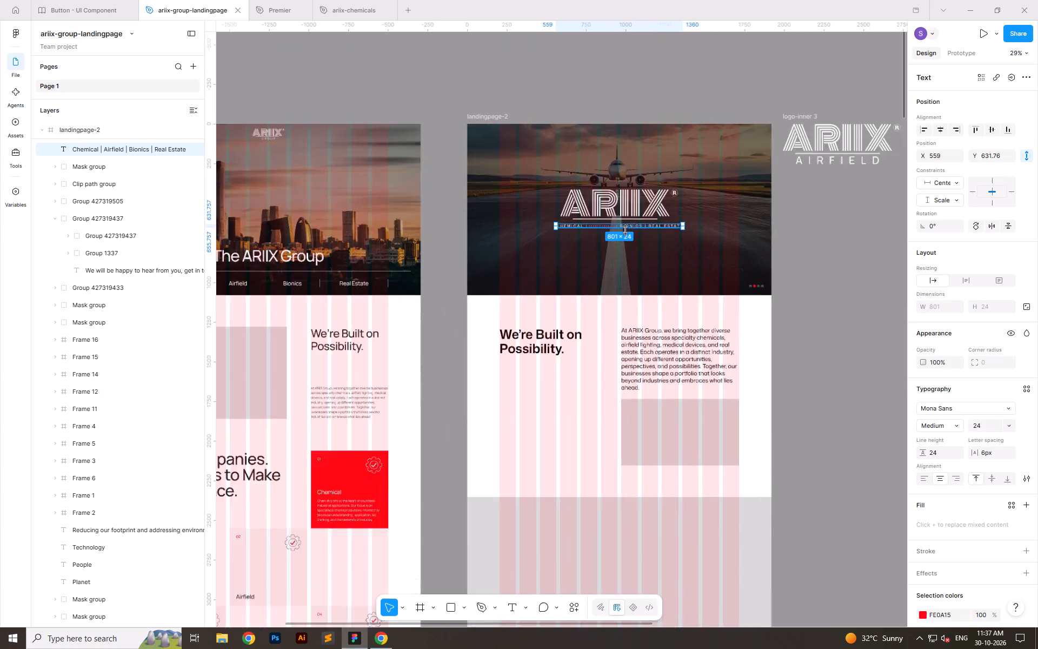
pyautogui.keyDown('ctrl'); pyautogui.scroll(3, 625, 230); pyautogui.keyUp('ctrl')
pyautogui.click(942, 425)
pyautogui.click(941, 434)
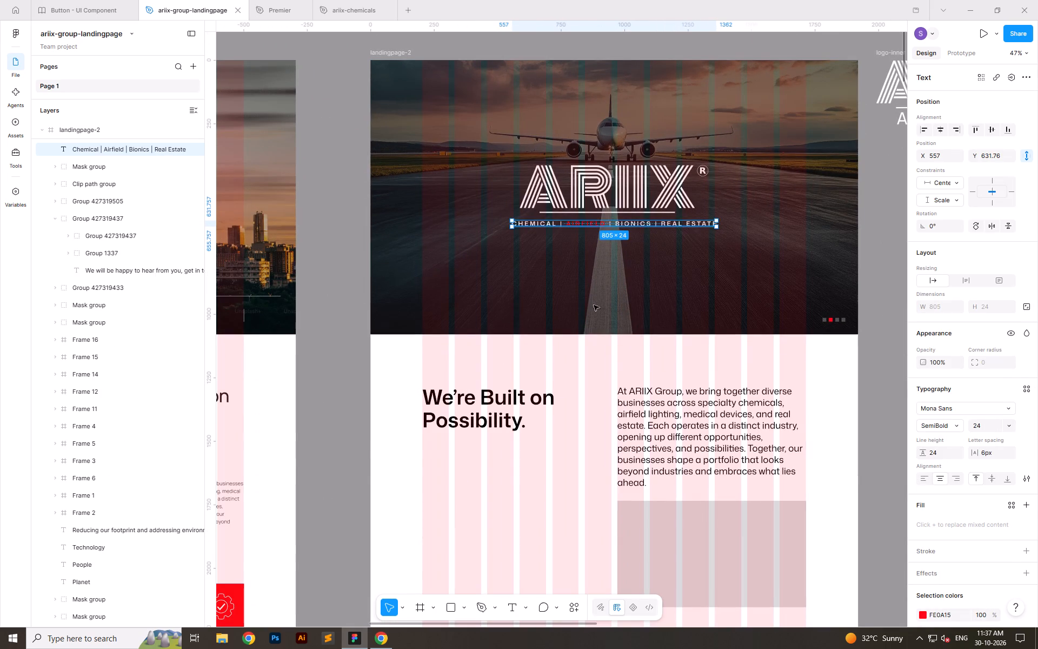
pyautogui.keyDown('ctrl'); pyautogui.scroll(-6, 485, 253); pyautogui.keyUp('ctrl')
pyautogui.click(742, 253)
# Examine the hero, Four Companies and following sections of landingpage-2 against the layout guides.
pyautogui.keyDown('ctrl'); pyautogui.scroll(13, 588, 228); pyautogui.keyUp('ctrl')
pyautogui.keyDown('ctrl'); pyautogui.scroll(-9, 606, 184); pyautogui.keyUp('ctrl')
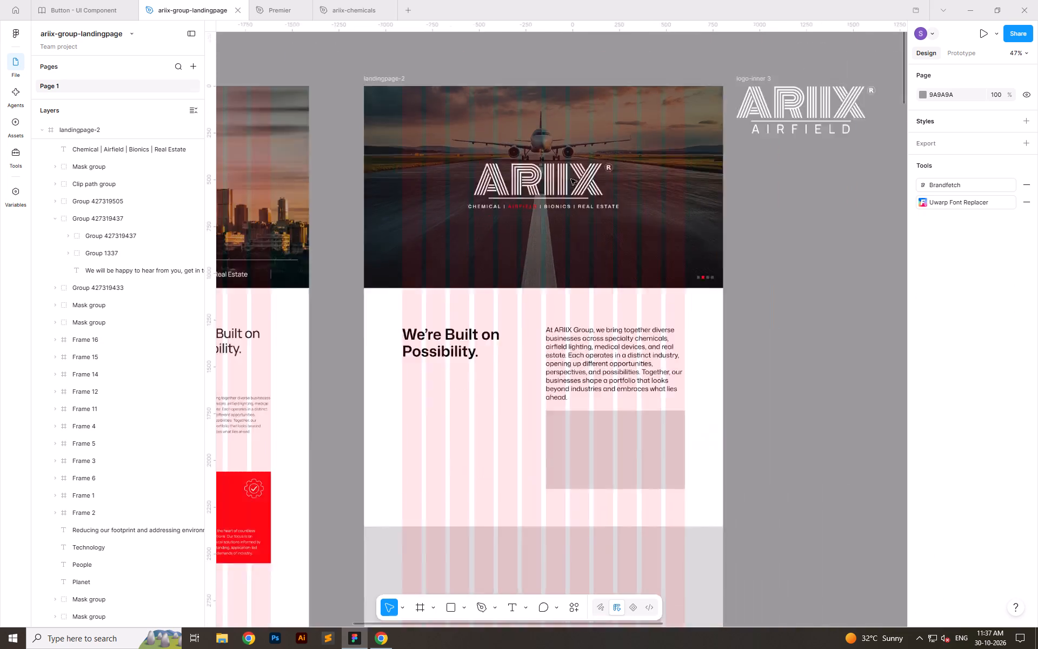
pyautogui.keyDown('ctrl'); pyautogui.scroll(-8, 571, 179); pyautogui.keyUp('ctrl')
pyautogui.keyDown('ctrl'); pyautogui.scroll(12, 535, 514); pyautogui.keyUp('ctrl')
pyautogui.keyDown('ctrl'); pyautogui.click(670, 424); pyautogui.keyUp('ctrl')
pyautogui.keyDown('ctrl'); pyautogui.scroll(-4, 561, 253); pyautogui.keyUp('ctrl')
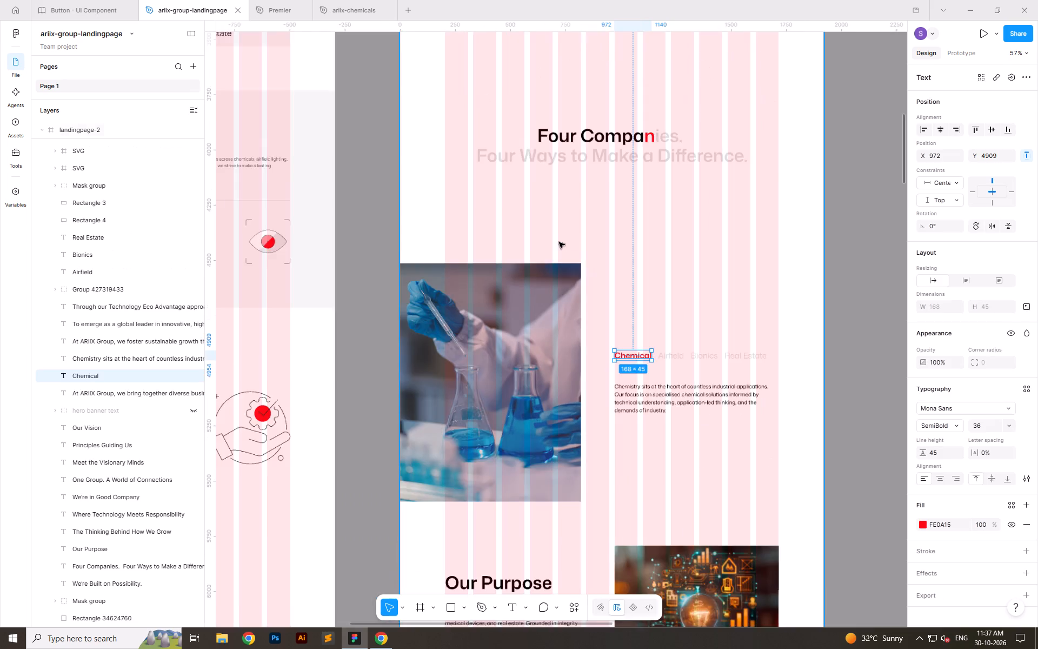
pyautogui.keyDown('ctrl'); pyautogui.scroll(-6, 559, 242); pyautogui.keyUp('ctrl')
pyautogui.click(784, 355)
pyautogui.keyDown('ctrl'); pyautogui.scroll(-5, 585, 420); pyautogui.keyUp('ctrl')
pyautogui.keyDown('ctrl'); pyautogui.scroll(15, 554, 564); pyautogui.keyUp('ctrl')
pyautogui.keyDown('ctrl'); pyautogui.scroll(-7, 522, 217); pyautogui.keyUp('ctrl')
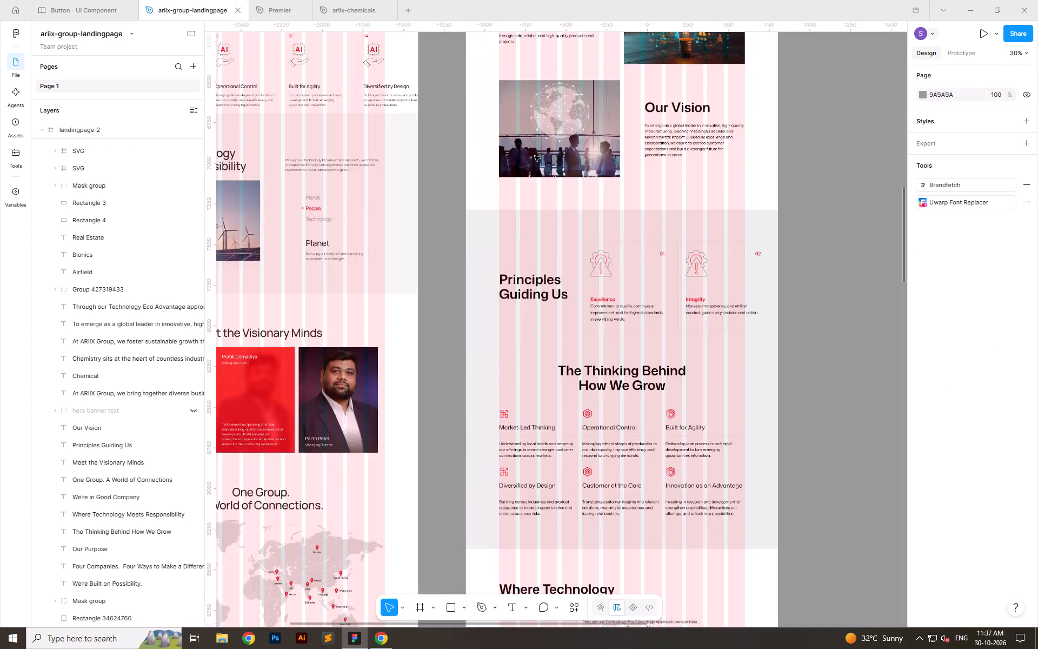
# Compare the text styling of the Excellence card, Built for Agility item, managing director's details and world map labels.
pyautogui.keyDown('ctrl'); pyautogui.scroll(7, 624, 444); pyautogui.keyUp('ctrl')
pyautogui.keyDown('ctrl'); pyautogui.doubleClick(572, 121); pyautogui.keyUp('ctrl')
pyautogui.click(582, 122)
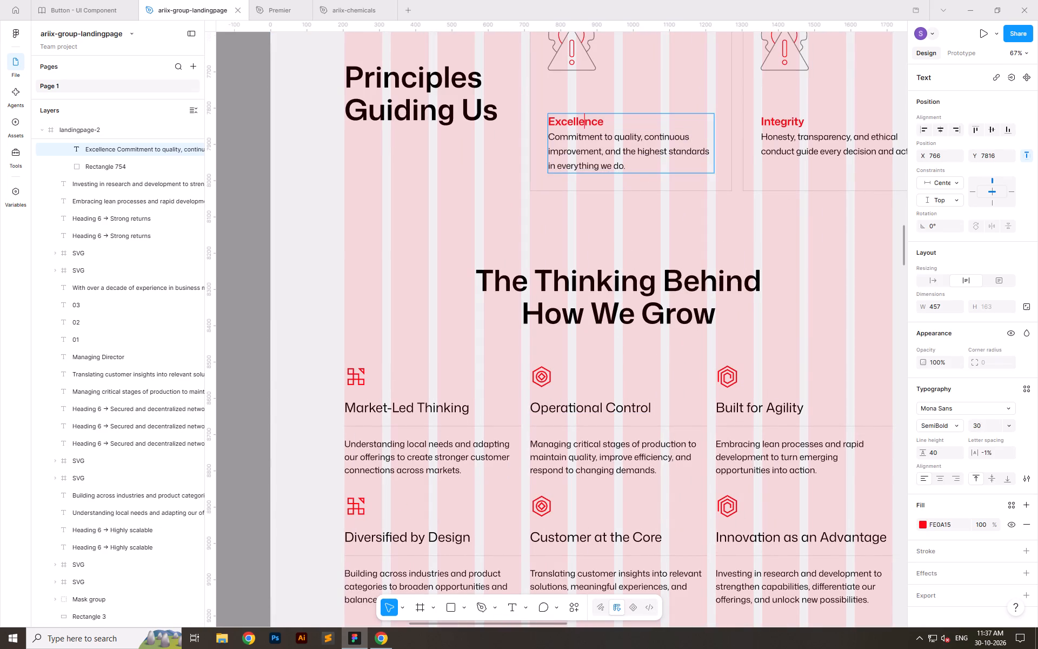
pyautogui.click(593, 151)
pyautogui.keyDown('ctrl'); pyautogui.scroll(-7, 547, 229); pyautogui.keyUp('ctrl')
pyautogui.click(868, 263)
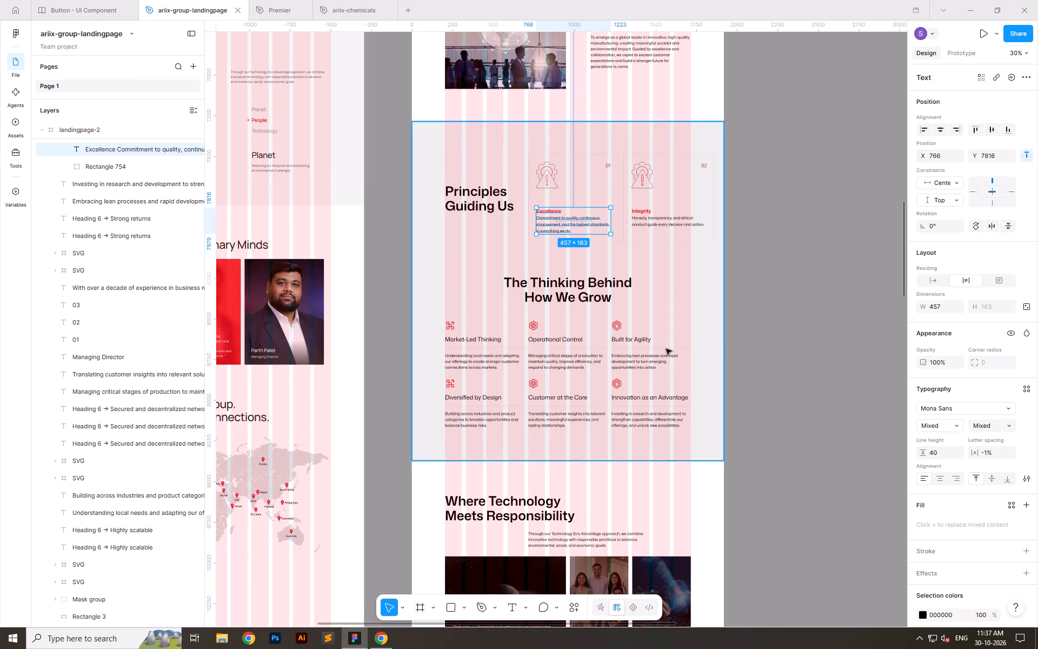
pyautogui.click(641, 340)
pyautogui.click(640, 367)
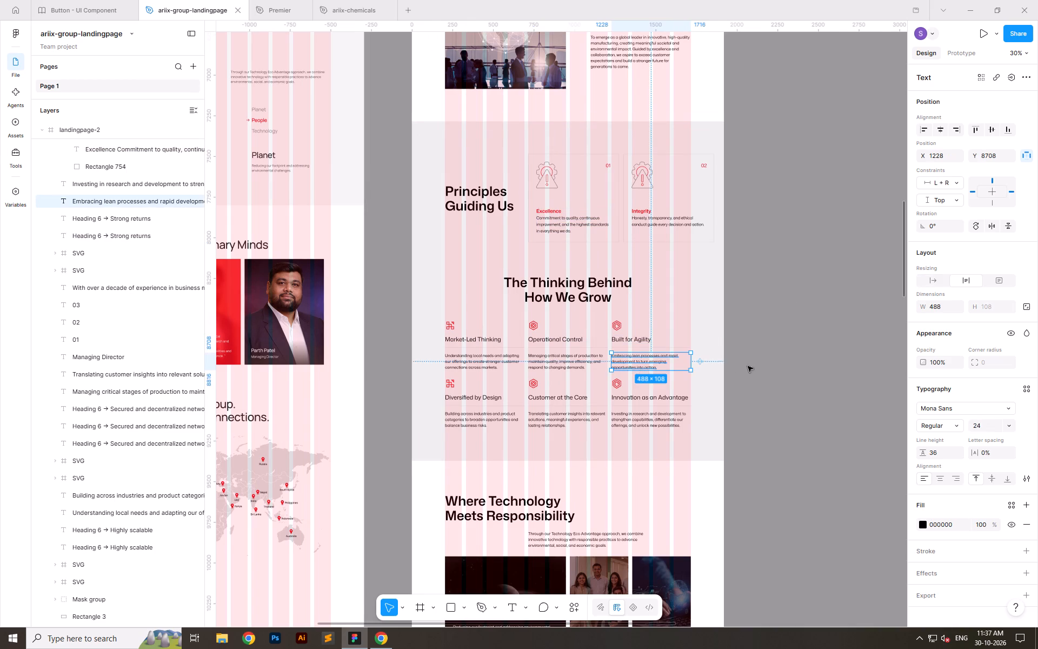
pyautogui.click(748, 366)
pyautogui.scroll(-7, 641, 262)
pyautogui.click(625, 466)
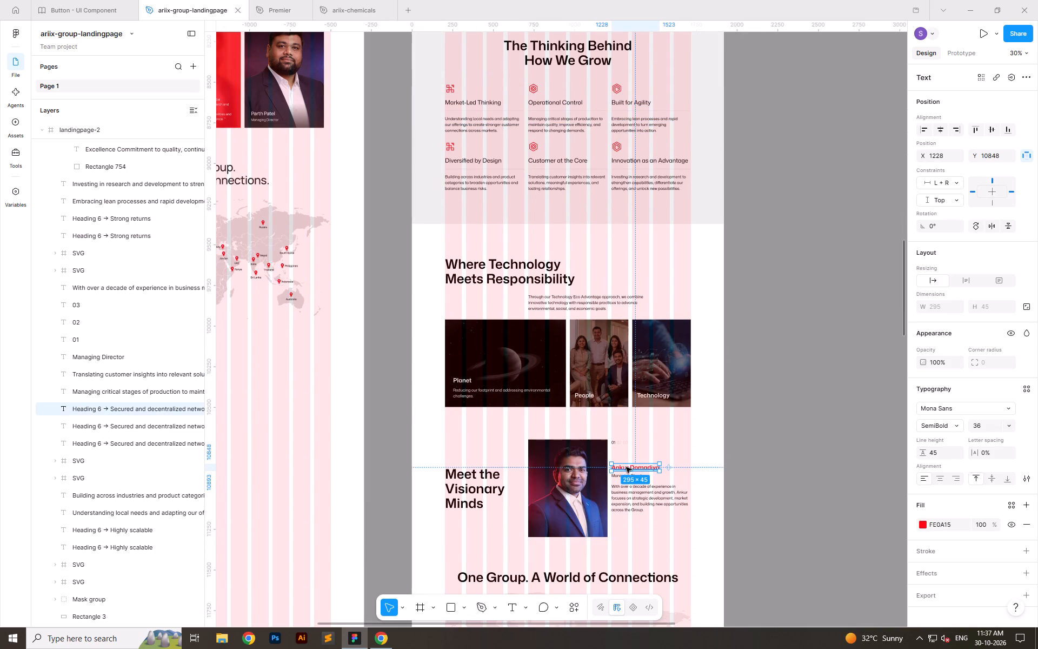
pyautogui.click(630, 478)
pyautogui.click(773, 458)
pyautogui.scroll(-9, 699, 328)
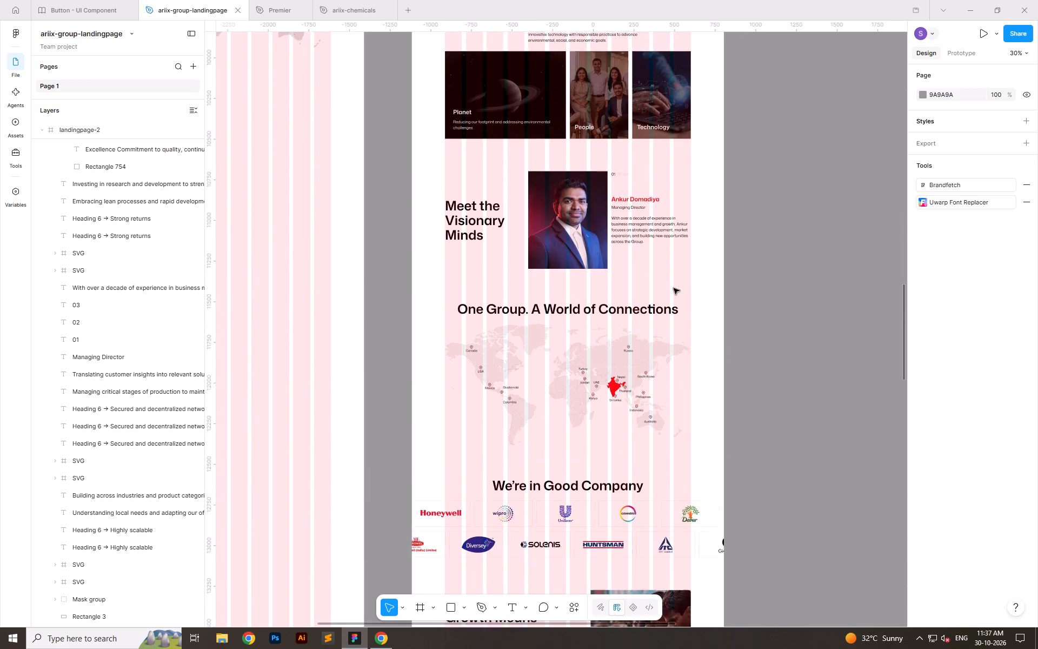
pyautogui.scroll(-1, 674, 288)
pyautogui.scroll(-1, 582, 419)
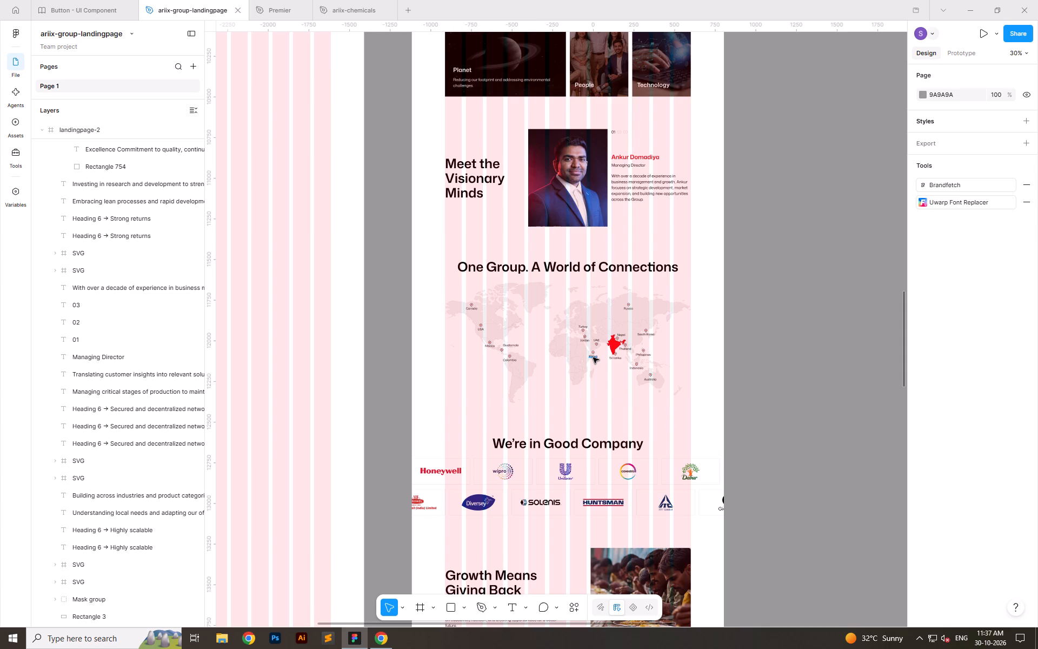
pyautogui.keyDown('ctrl'); pyautogui.click(593, 357); pyautogui.keyUp('ctrl')
pyautogui.click(722, 415)
pyautogui.scroll(-6, 622, 310)
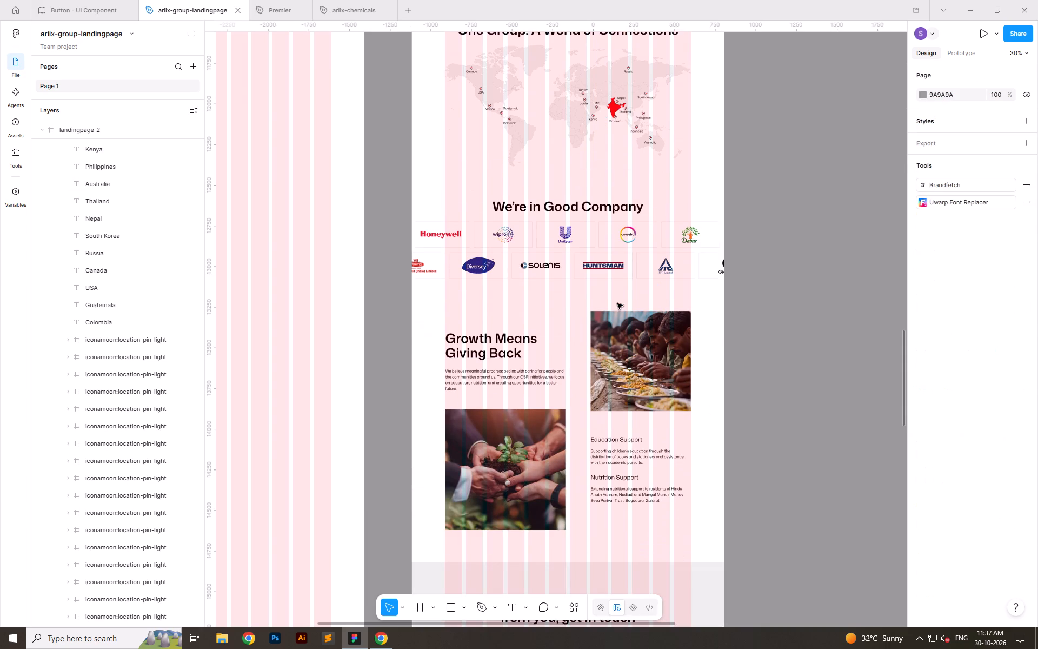
# Apply the copied SemiBold FE0A15 heading style to the Education Support and Nutrition Support headings under Growth Means Giving Back.
pyautogui.keyDown('ctrl'); pyautogui.click(609, 441); pyautogui.keyUp('ctrl')
pyautogui.hotkey('ctrl', 'alt', 'v')
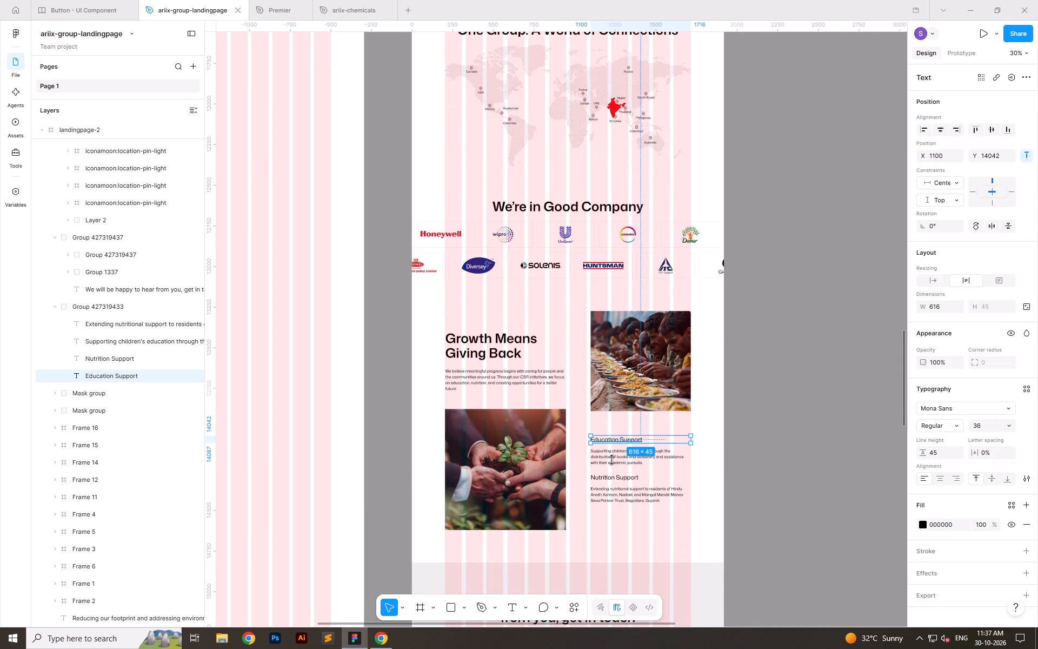
pyautogui.click(609, 478)
pyautogui.hotkey('ctrl', 'alt', 'v')
pyautogui.click(791, 460)
pyautogui.keyDown('ctrl'); pyautogui.scroll(4, 630, 509); pyautogui.keyUp('ctrl')
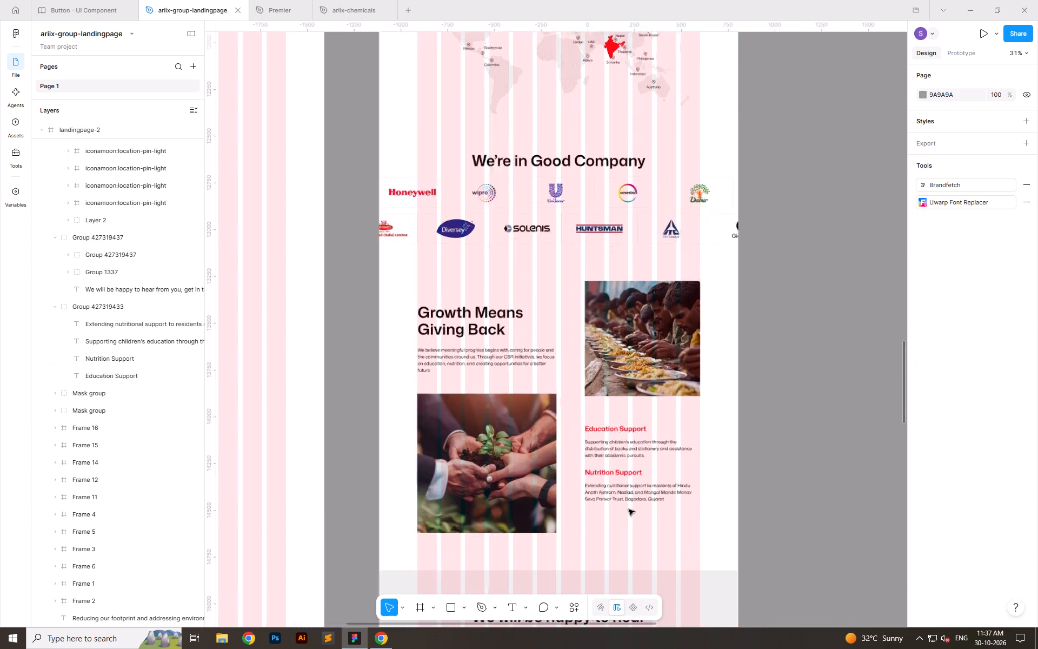
pyautogui.keyDown('ctrl'); pyautogui.scroll(3, 629, 509); pyautogui.keyUp('ctrl')
# Nudge the Education and Nutrition Support text group up 1 px to Y 14041, checking its gaps to both photos.
pyautogui.click(584, 440)
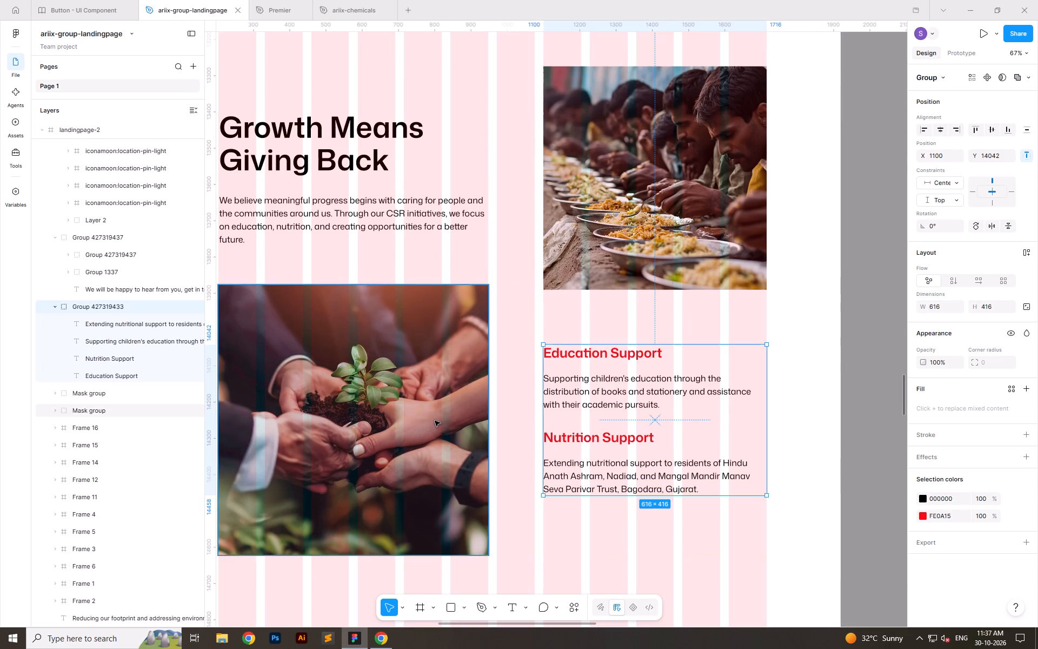
pyautogui.keyDown('ctrl'); pyautogui.scroll(-7, 480, 408); pyautogui.keyUp('ctrl')
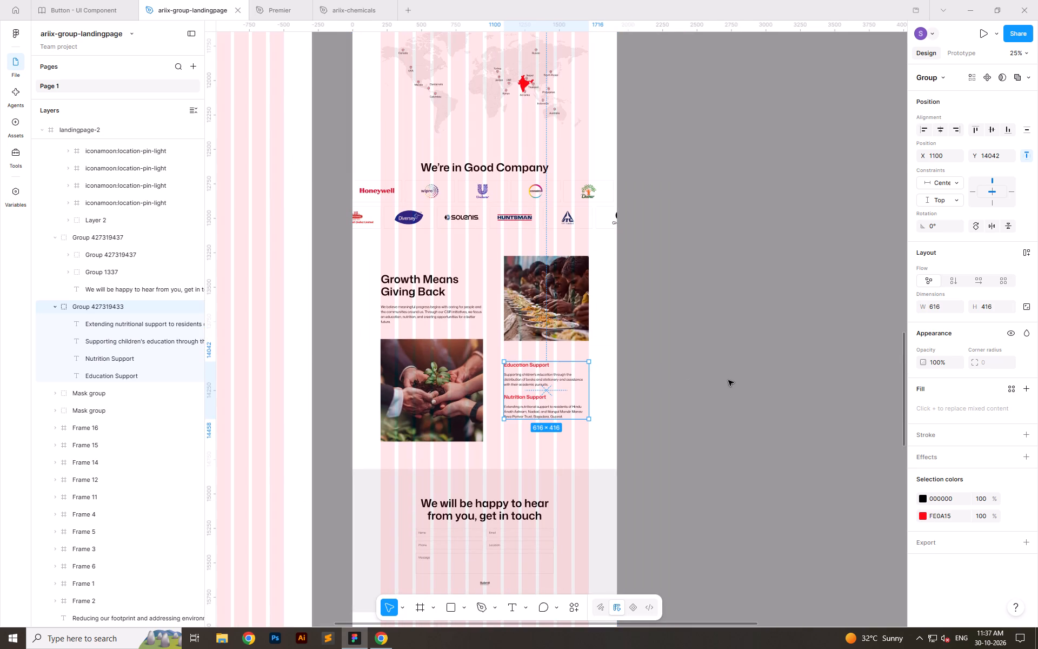
pyautogui.click(728, 380)
pyautogui.keyDown('ctrl'); pyautogui.scroll(5, 493, 394); pyautogui.keyUp('ctrl')
pyautogui.click(559, 351)
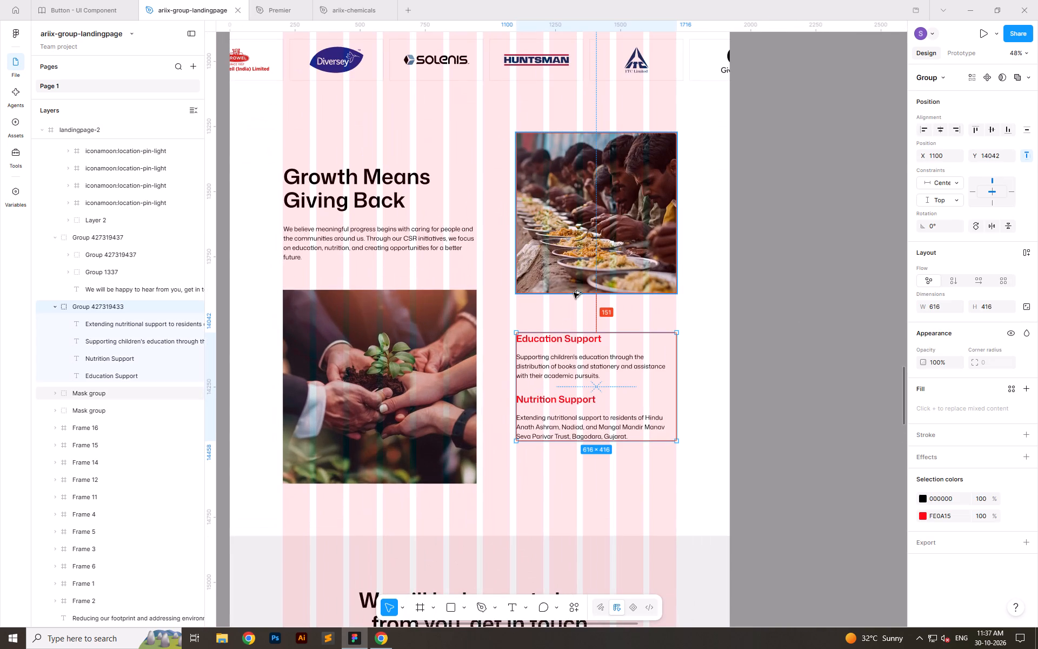
pyautogui.hotkey('alt', 'Up')
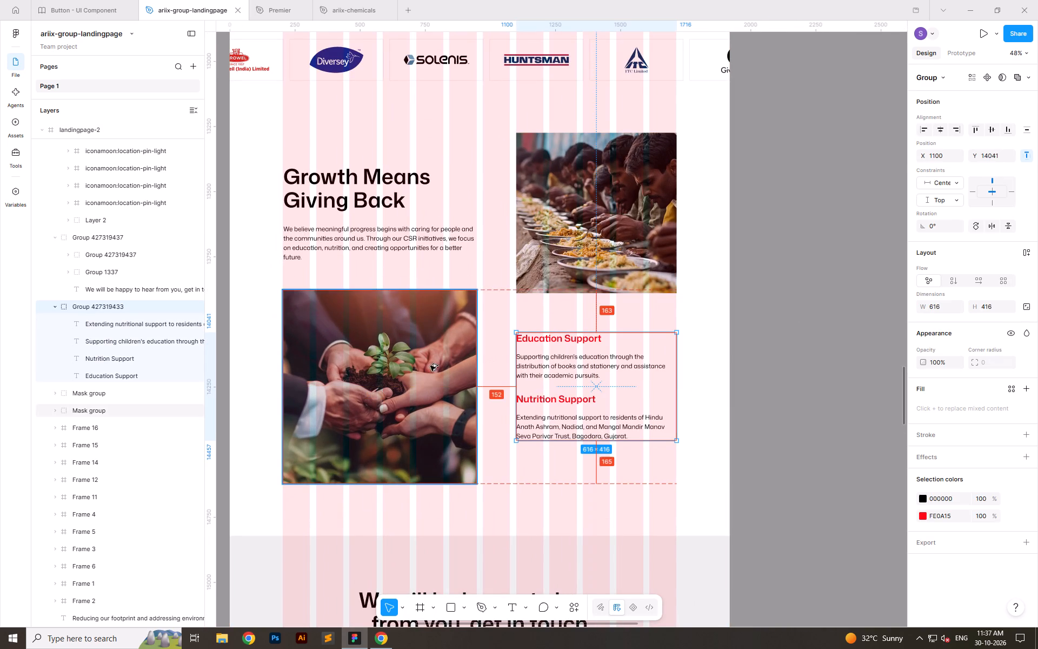
pyautogui.click(761, 374)
# Lengthen the underline beneath Submit in the contact form so it spans the full width of the word.
pyautogui.keyDown('ctrl'); pyautogui.scroll(-6, 664, 271); pyautogui.keyUp('ctrl')
pyautogui.keyDown('ctrl'); pyautogui.scroll(7, 544, 533); pyautogui.keyUp('ctrl')
pyautogui.keyDown('ctrl'); pyautogui.scroll(-7, 557, 489); pyautogui.keyUp('ctrl')
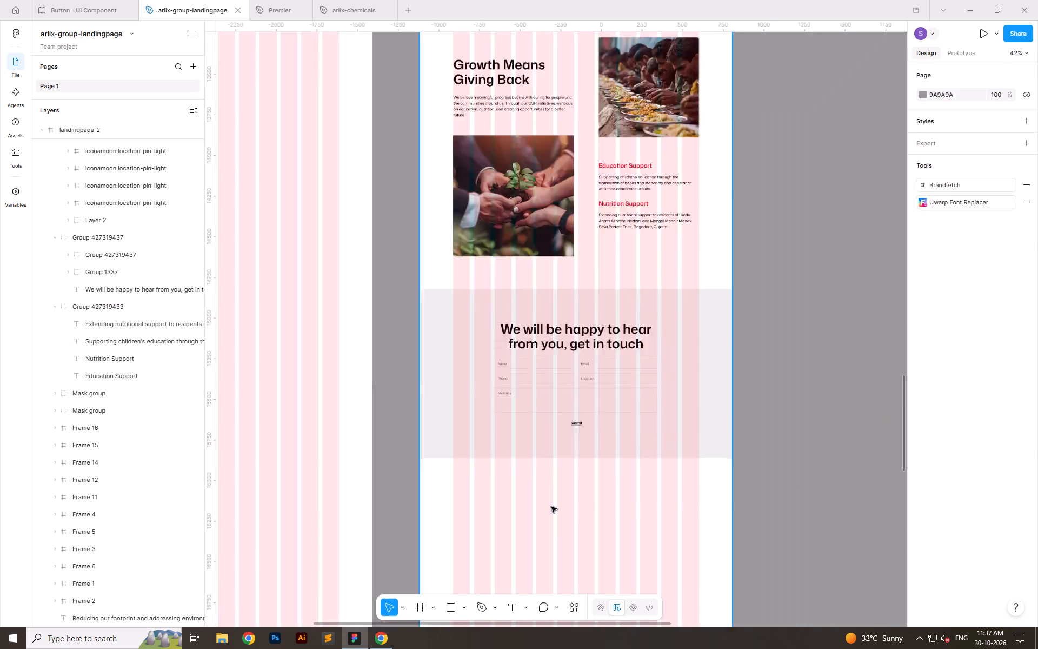
pyautogui.keyDown('ctrl'); pyautogui.scroll(7, 548, 438); pyautogui.keyUp('ctrl')
pyautogui.keyDown('ctrl'); pyautogui.scroll(13, 605, 475); pyautogui.keyUp('ctrl')
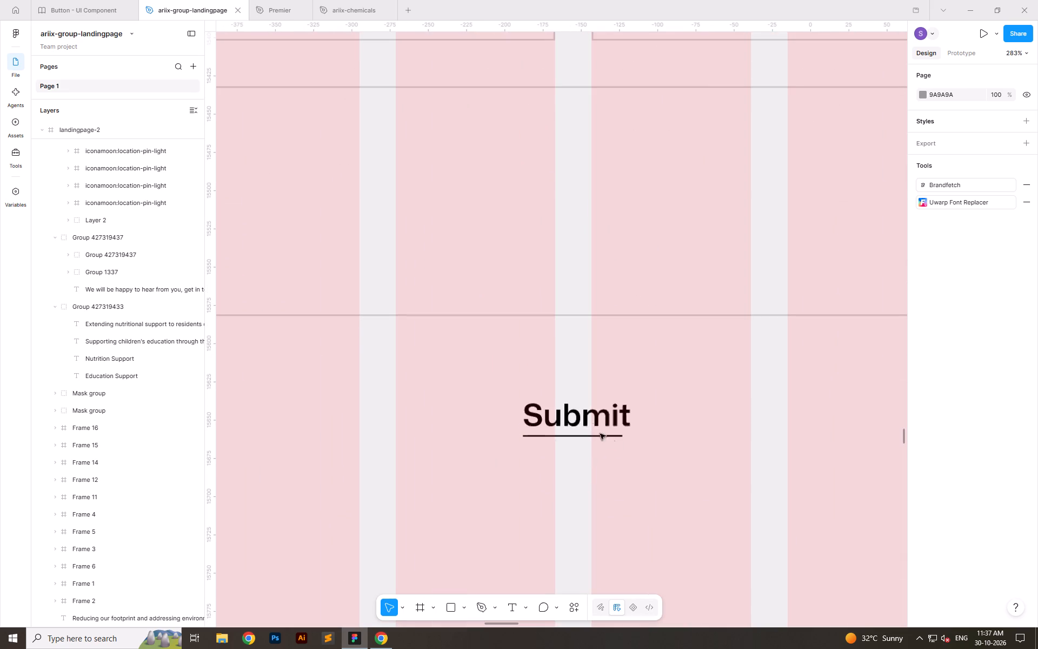
pyautogui.keyDown('ctrl'); pyautogui.click(586, 419); pyautogui.keyUp('ctrl')
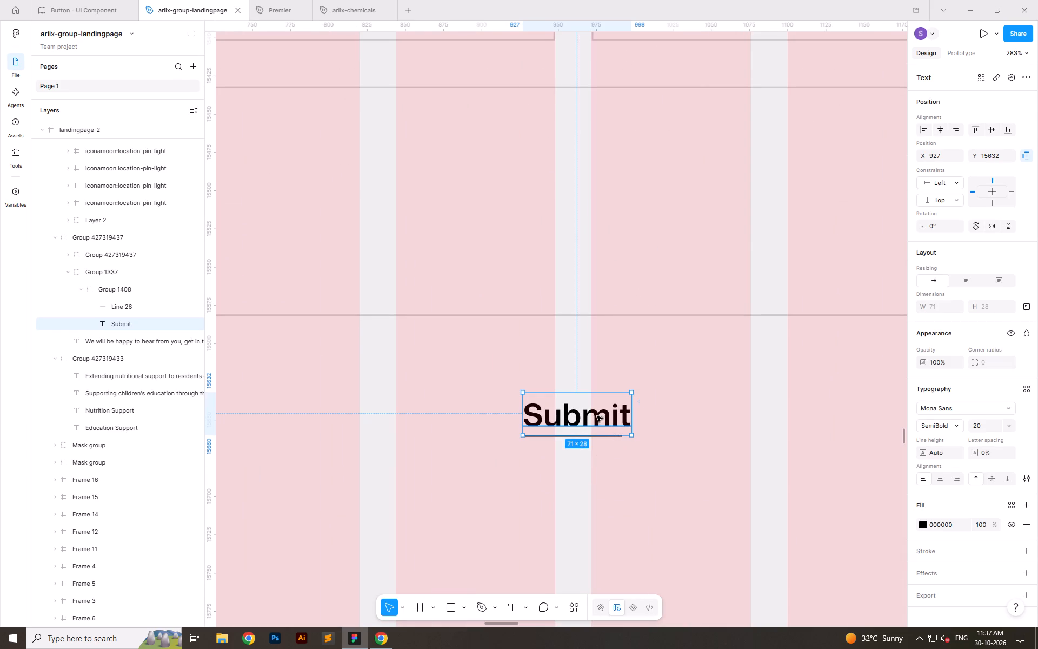
pyautogui.click(598, 433)
pyautogui.click(609, 443)
pyautogui.keyDown('ctrl'); pyautogui.click(613, 436); pyautogui.keyUp('ctrl')
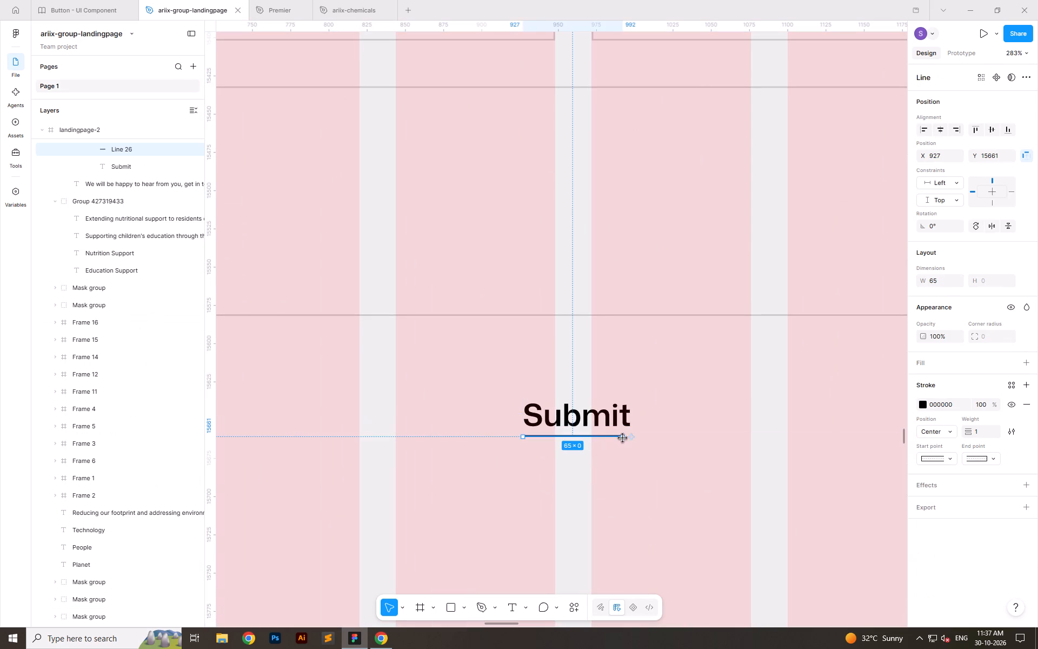
pyautogui.keyDown('shift'); pyautogui.moveTo(622, 436); pyautogui.dragTo(631, 435); pyautogui.keyUp('shift')
pyautogui.click(631, 462)
# Examine the get-in-touch form's placement in its grey band and the overall layout of both landing pages.
pyautogui.keyDown('ctrl'); pyautogui.scroll(-8, 588, 428); pyautogui.keyUp('ctrl')
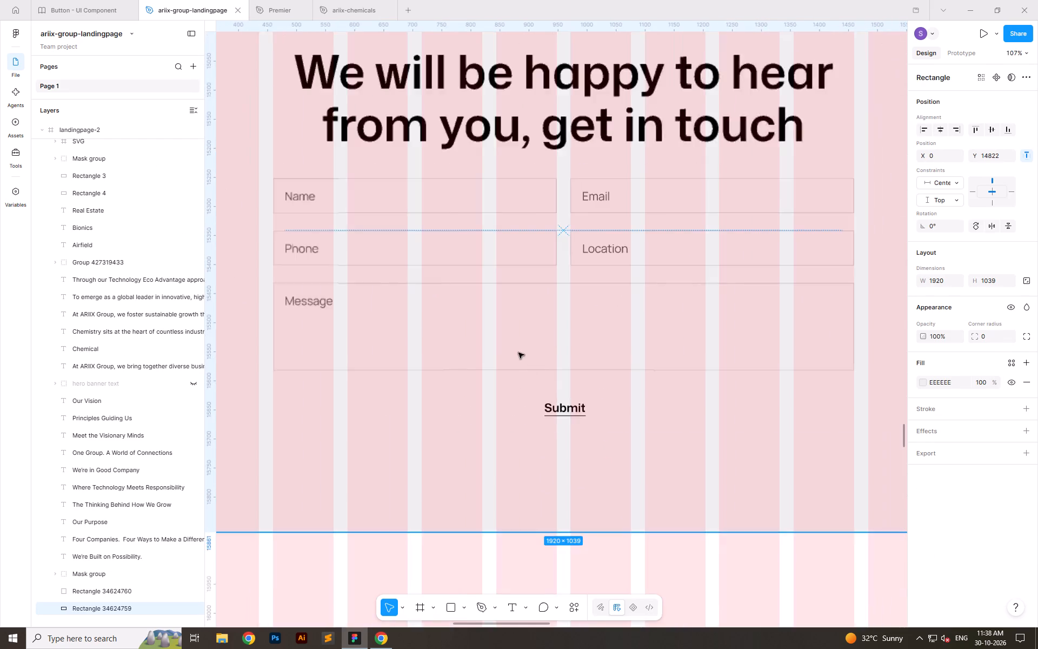
pyautogui.keyDown('ctrl'); pyautogui.scroll(-4, 518, 353); pyautogui.keyUp('ctrl')
pyautogui.keyDown('ctrl'); pyautogui.scroll(1, 519, 353); pyautogui.keyUp('ctrl')
pyautogui.keyDown('ctrl'); pyautogui.scroll(-6, 521, 354); pyautogui.keyUp('ctrl')
pyautogui.click(884, 372)
pyautogui.click(533, 369)
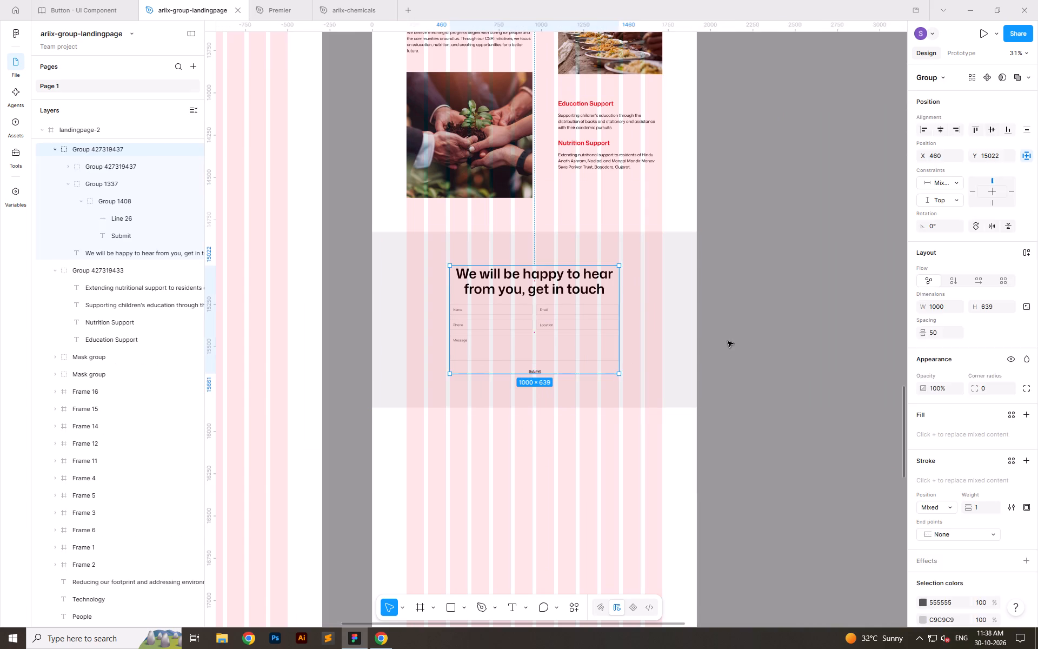
pyautogui.click(728, 341)
pyautogui.keyDown('ctrl'); pyautogui.scroll(-12, 589, 445); pyautogui.keyUp('ctrl')
pyautogui.keyDown('ctrl'); pyautogui.scroll(-3, 547, 490); pyautogui.keyUp('ctrl')
pyautogui.keyDown('ctrl'); pyautogui.scroll(5, 545, 210); pyautogui.keyUp('ctrl')
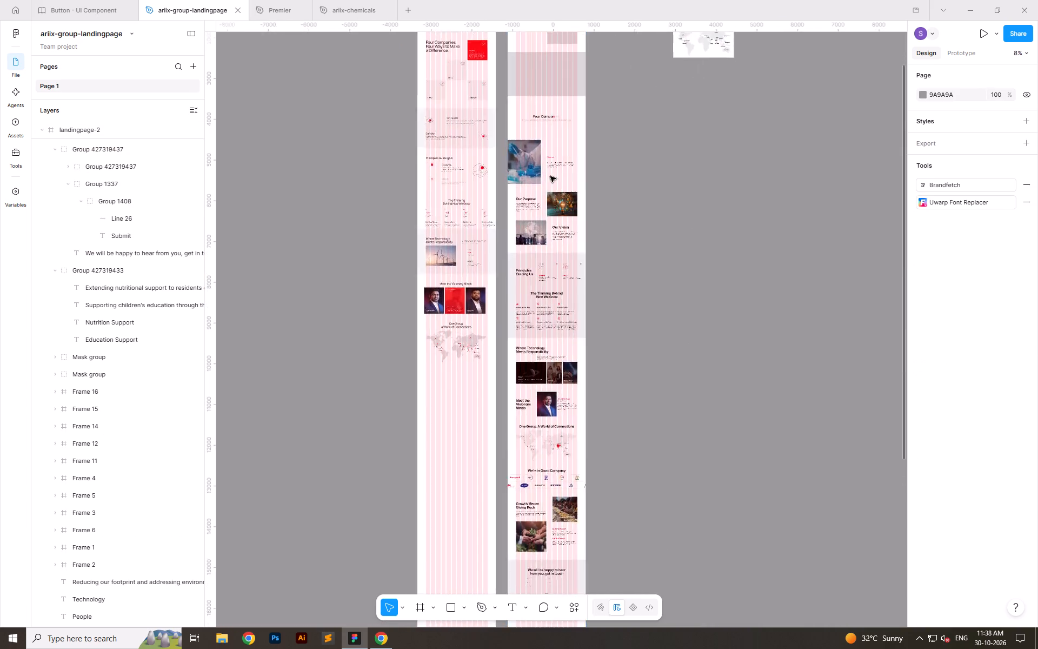
pyautogui.keyDown('ctrl'); pyautogui.scroll(-5, 560, 241); pyautogui.keyUp('ctrl')
pyautogui.keyDown('ctrl'); pyautogui.scroll(3, 582, 472); pyautogui.keyUp('ctrl')
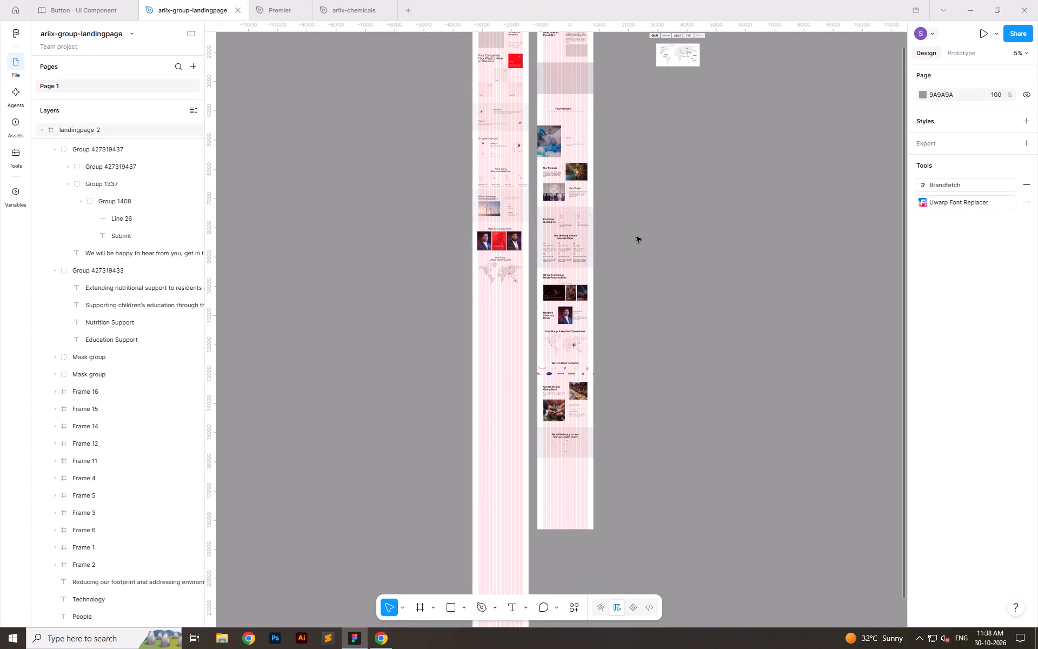
# Hide the layout guides on the landing pages.
pyautogui.hotkey('shift', 'g')
# Compare the sections and grey background bands of landingpage-1 and landingpage-2 without the guides.
pyautogui.keyDown('ctrl'); pyautogui.scroll(7, 540, 202); pyautogui.keyUp('ctrl')
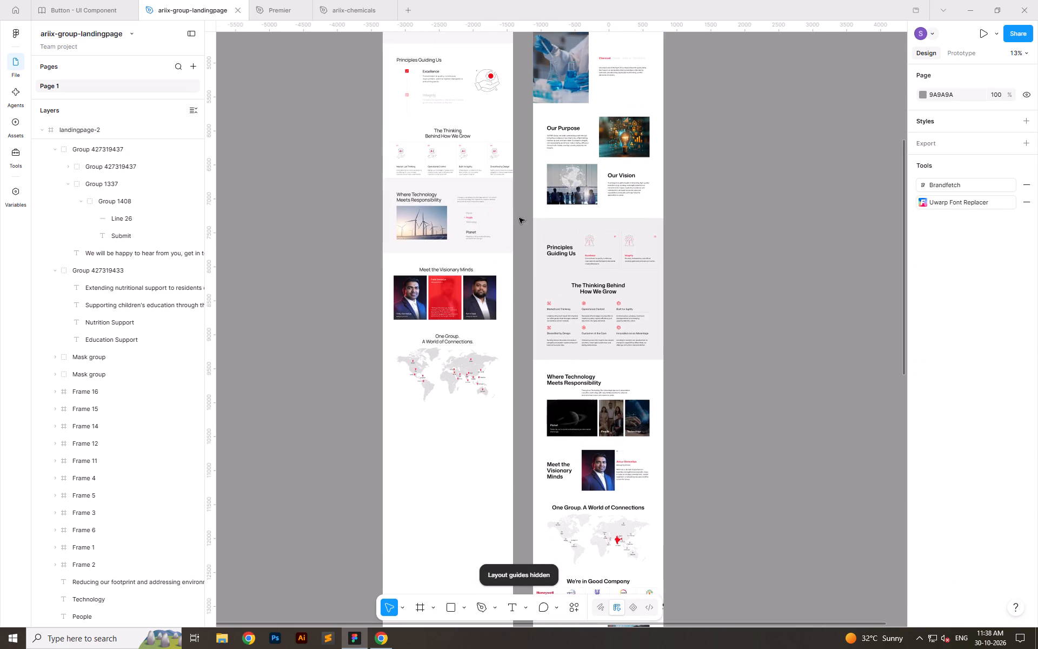
pyautogui.keyDown('ctrl'); pyautogui.click(504, 220); pyautogui.keyUp('ctrl')
pyautogui.click(697, 327)
pyautogui.keyDown('ctrl'); pyautogui.click(656, 310); pyautogui.keyUp('ctrl')
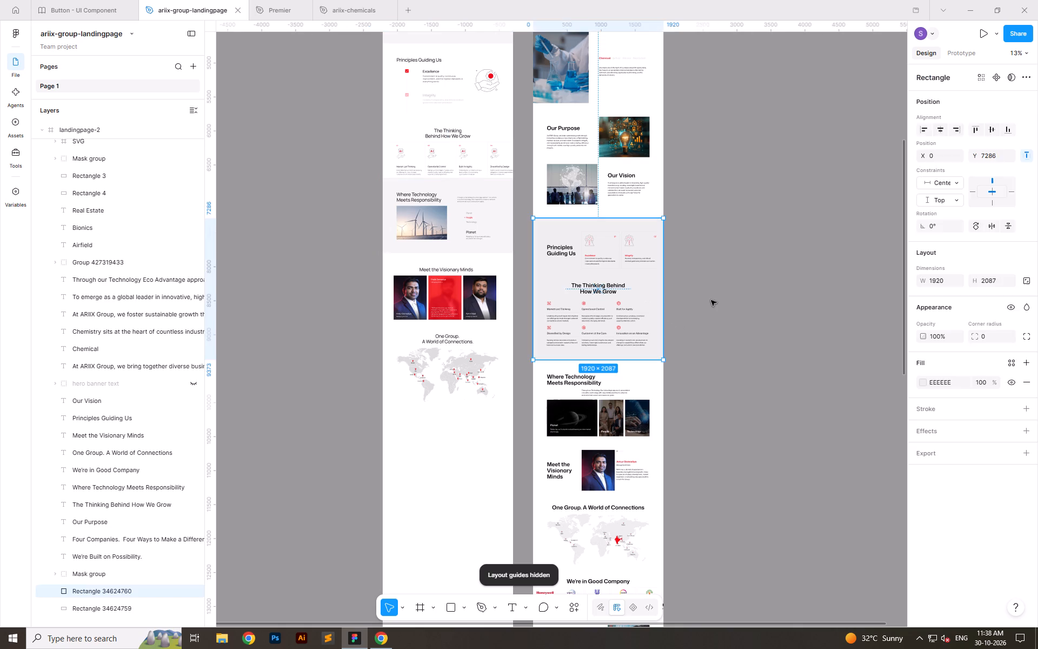
pyautogui.click(717, 300)
pyautogui.keyDown('ctrl'); pyautogui.scroll(5, 683, 259); pyautogui.keyUp('ctrl')
pyautogui.keyDown('ctrl'); pyautogui.scroll(-5, 608, 297); pyautogui.keyUp('ctrl')
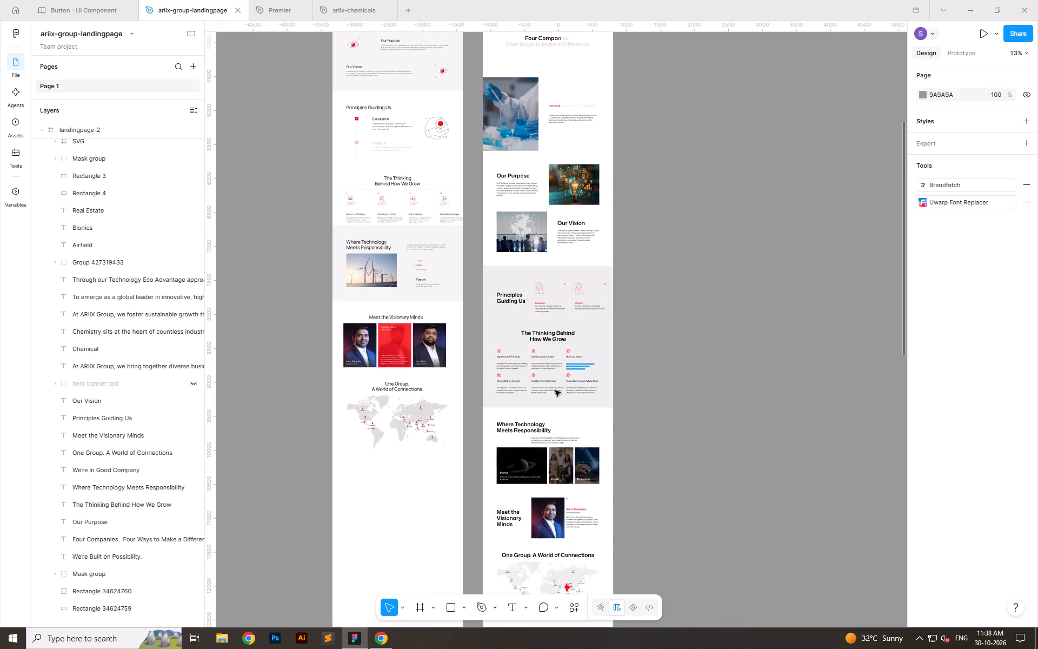
pyautogui.keyDown('ctrl'); pyautogui.scroll(-9, 555, 393); pyautogui.keyUp('ctrl')
pyautogui.keyDown('ctrl'); pyautogui.scroll(6, 551, 253); pyautogui.keyUp('ctrl')
pyautogui.keyDown('ctrl'); pyautogui.scroll(-5, 564, 93); pyautogui.keyUp('ctrl')
pyautogui.keyDown('ctrl'); pyautogui.scroll(7, 568, 352); pyautogui.keyUp('ctrl')
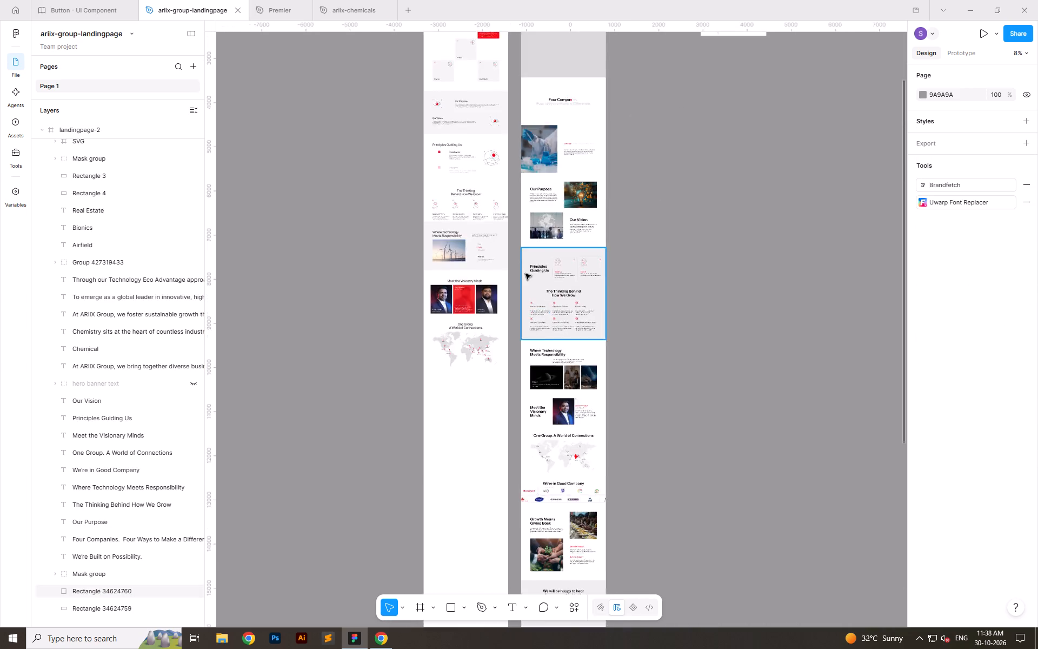
pyautogui.keyDown('ctrl'); pyautogui.scroll(7, 525, 274); pyautogui.keyUp('ctrl')
# Set the fill of the background rectangle behind Principles Guiding Us and The Thinking Behind How We Grow to 555555.
pyautogui.keyDown('ctrl'); pyautogui.click(532, 295); pyautogui.keyUp('ctrl')
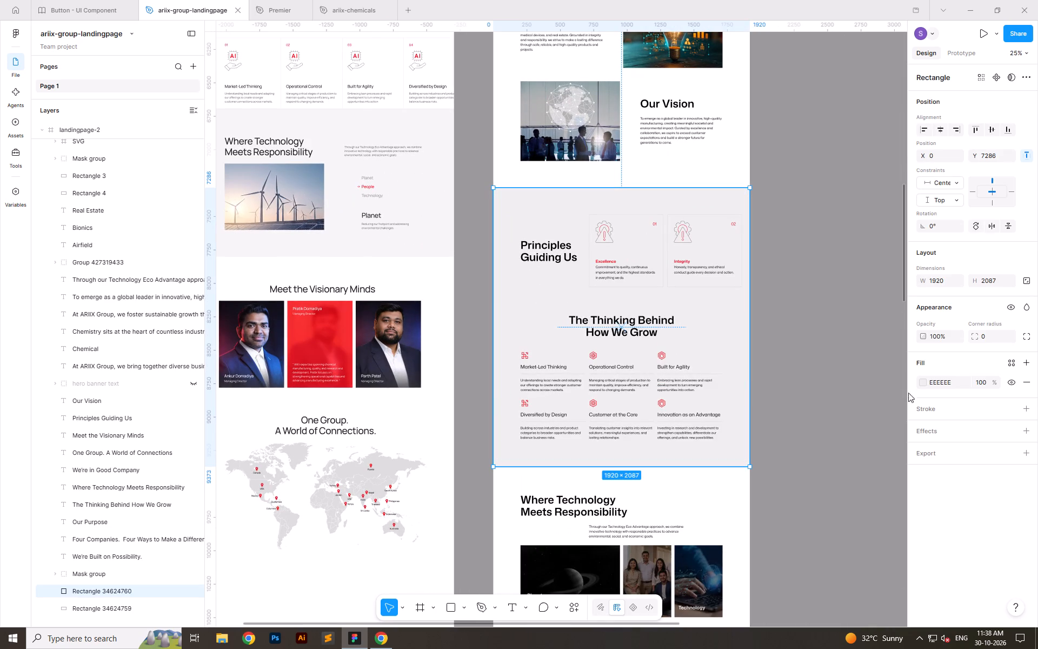
pyautogui.scroll(-14, 550, 271)
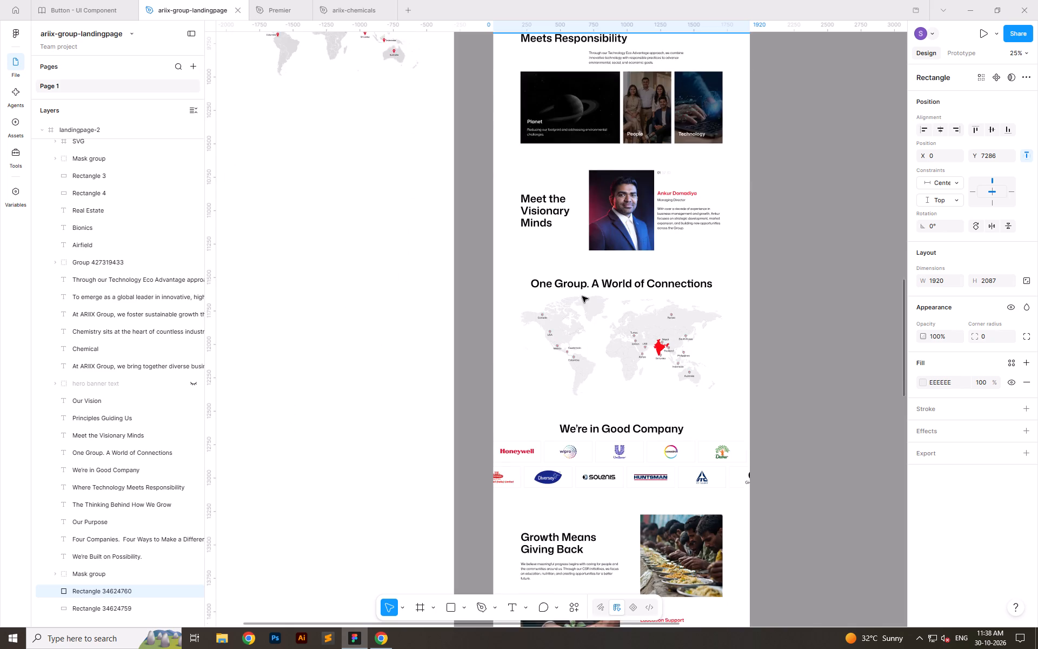
pyautogui.scroll(-10, 582, 296)
pyautogui.scroll(19, 651, 419)
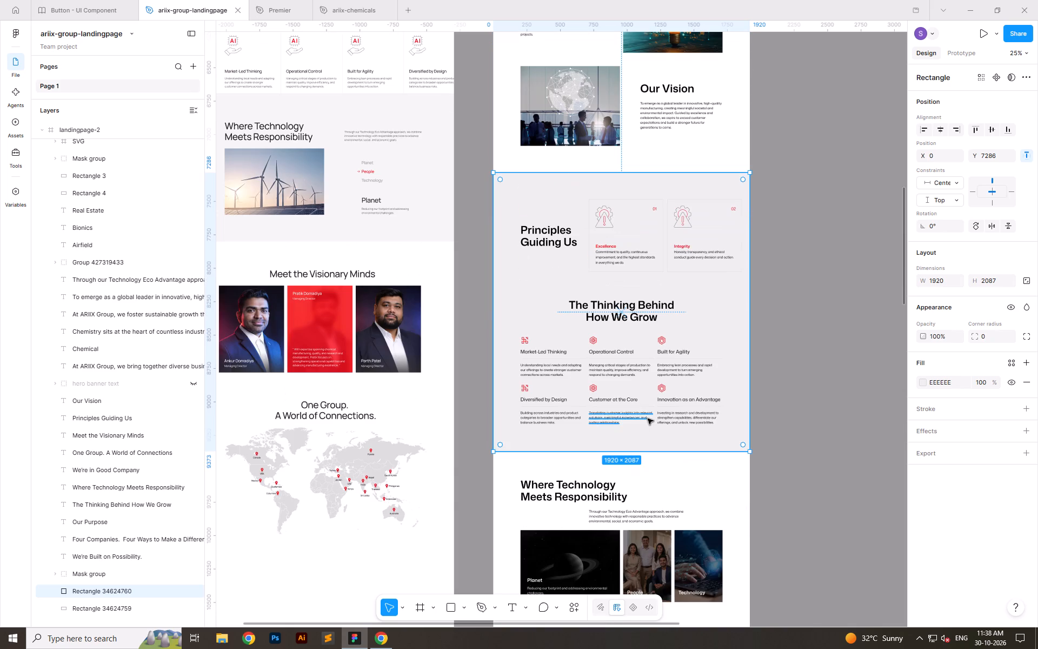
pyautogui.click(920, 381)
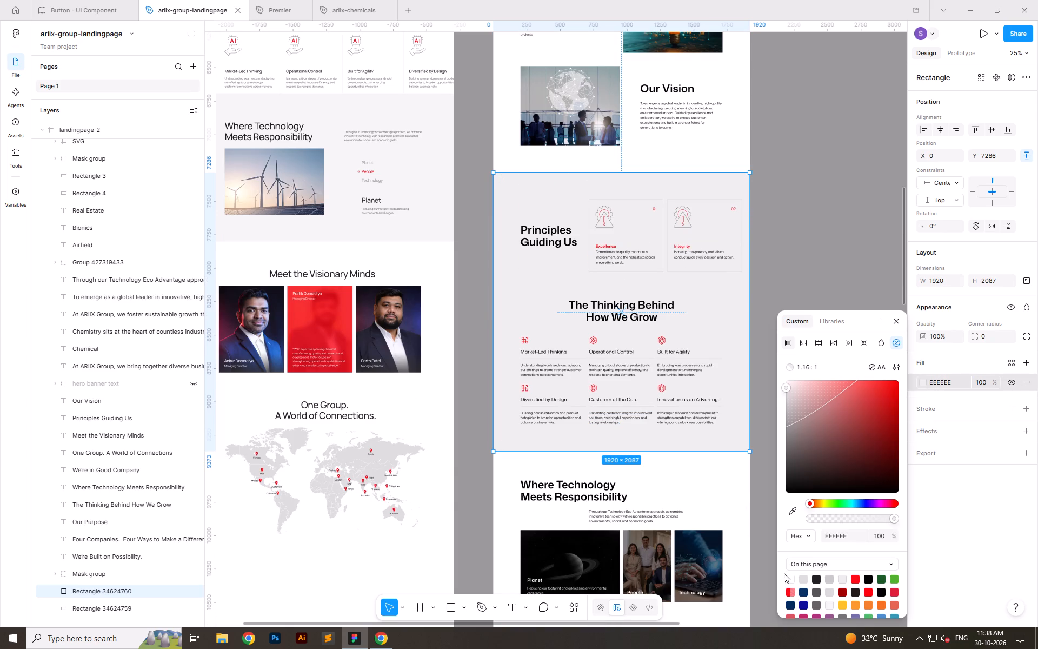
pyautogui.click(819, 591)
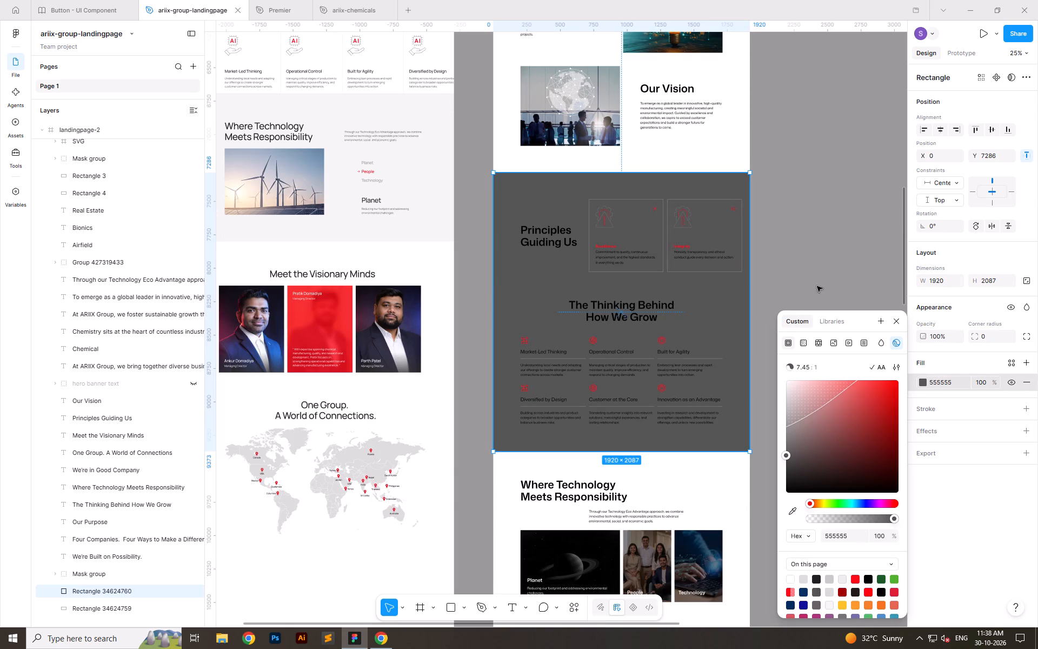
pyautogui.click(830, 273)
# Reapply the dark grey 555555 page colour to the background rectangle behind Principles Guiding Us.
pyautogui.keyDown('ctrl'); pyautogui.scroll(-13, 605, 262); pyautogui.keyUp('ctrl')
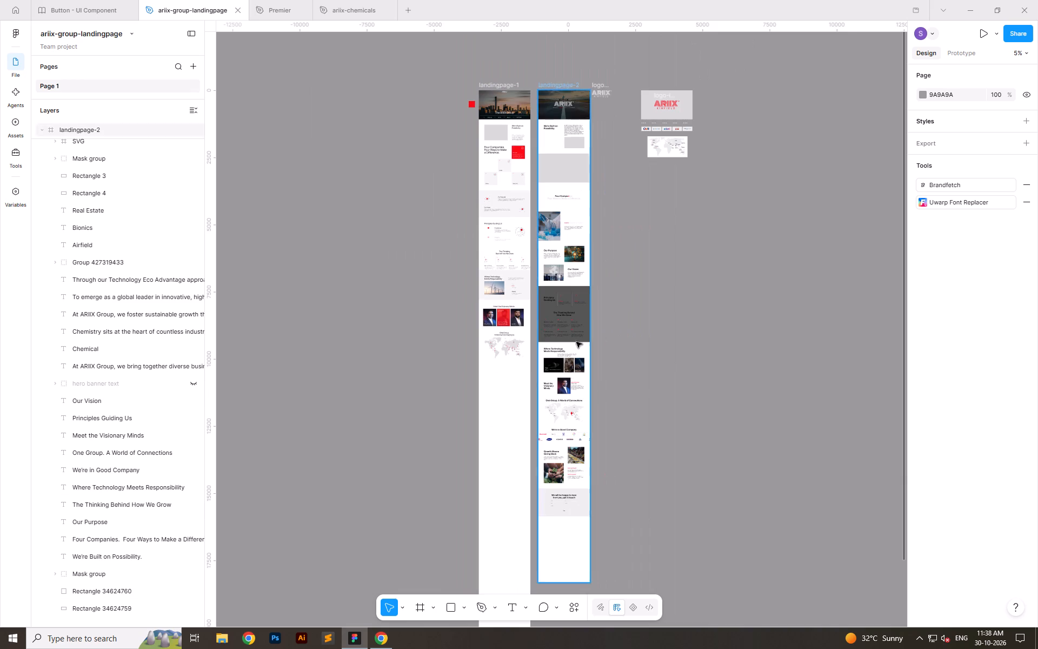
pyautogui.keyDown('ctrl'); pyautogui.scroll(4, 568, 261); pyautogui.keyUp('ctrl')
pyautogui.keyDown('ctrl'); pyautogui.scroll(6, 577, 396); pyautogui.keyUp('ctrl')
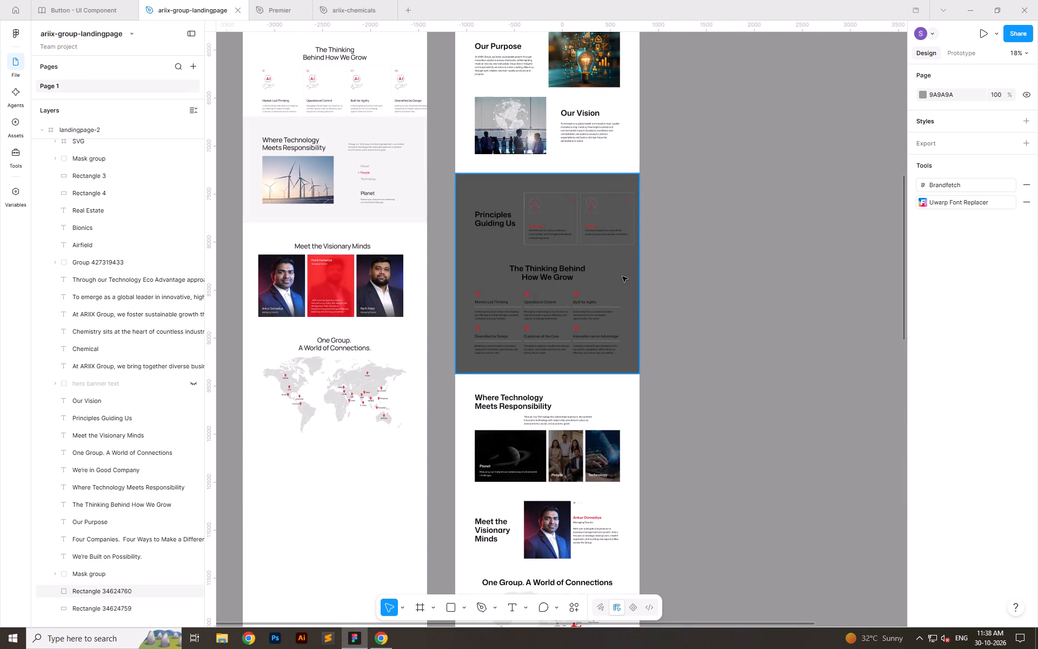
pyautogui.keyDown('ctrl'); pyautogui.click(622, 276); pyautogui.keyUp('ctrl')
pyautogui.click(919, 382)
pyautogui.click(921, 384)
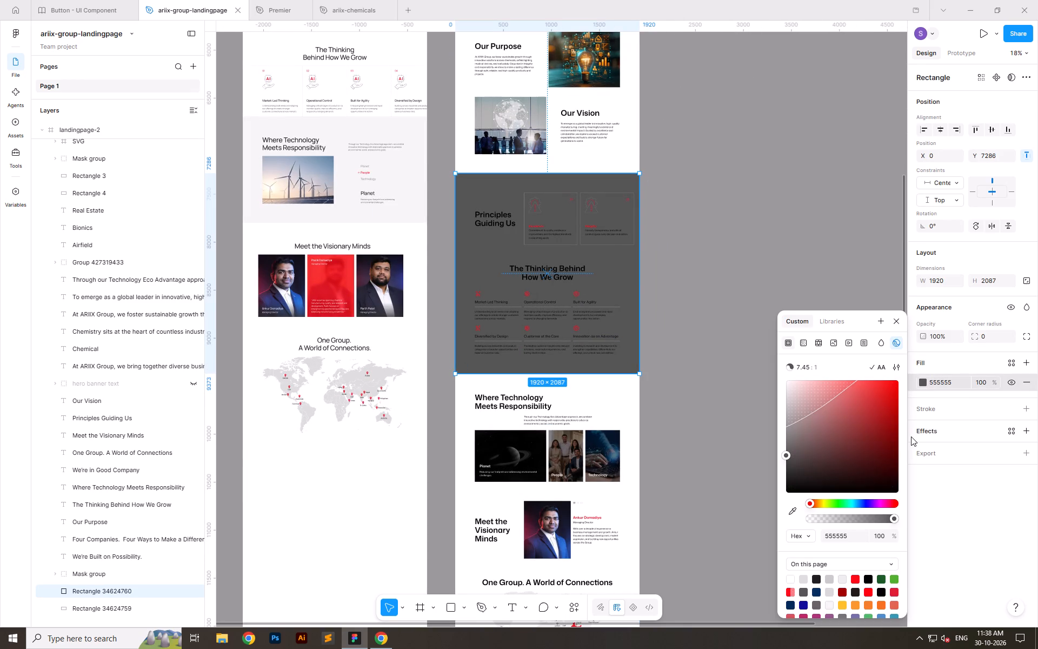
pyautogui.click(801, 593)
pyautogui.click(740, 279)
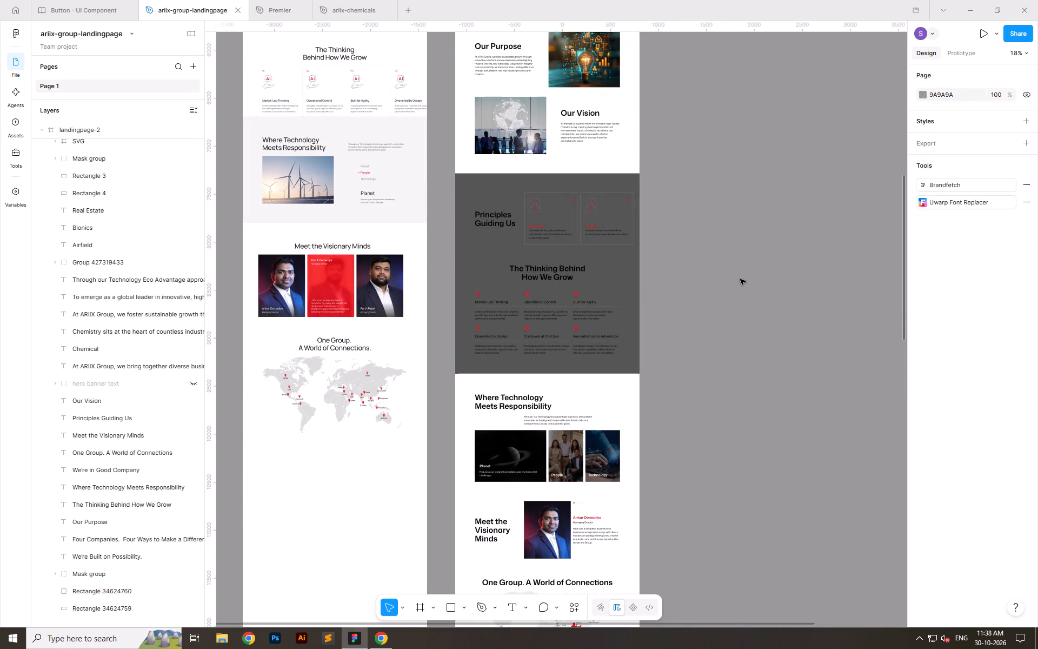
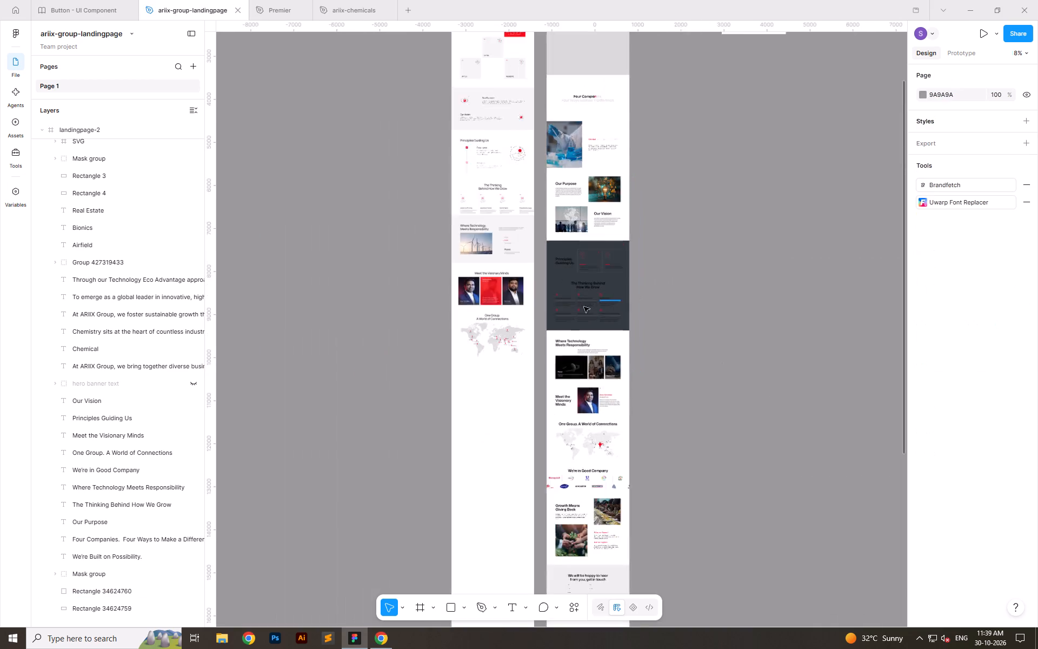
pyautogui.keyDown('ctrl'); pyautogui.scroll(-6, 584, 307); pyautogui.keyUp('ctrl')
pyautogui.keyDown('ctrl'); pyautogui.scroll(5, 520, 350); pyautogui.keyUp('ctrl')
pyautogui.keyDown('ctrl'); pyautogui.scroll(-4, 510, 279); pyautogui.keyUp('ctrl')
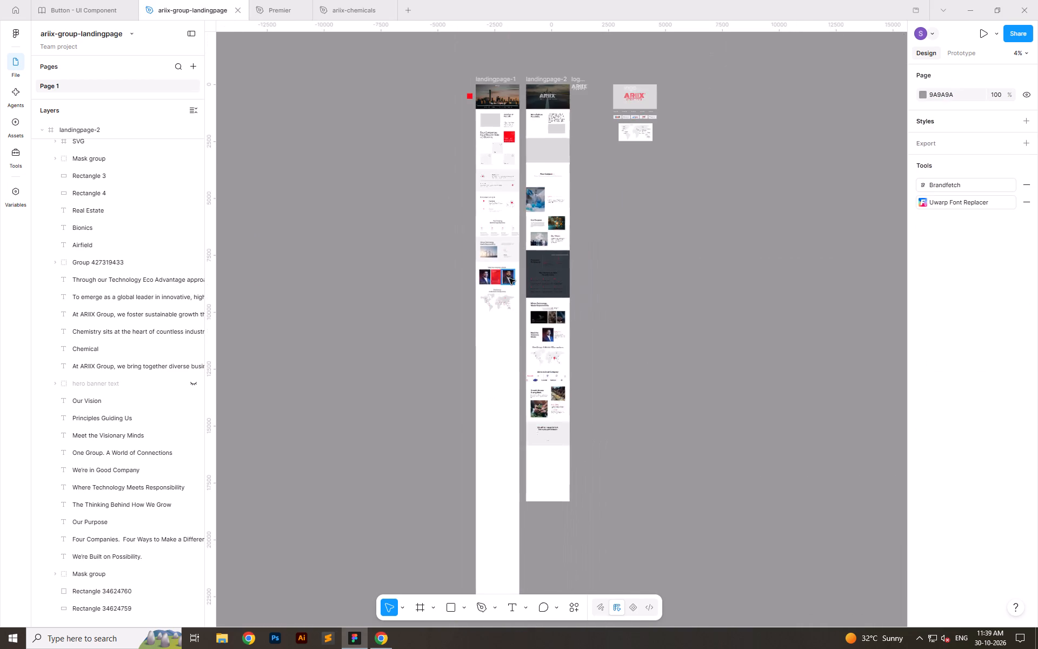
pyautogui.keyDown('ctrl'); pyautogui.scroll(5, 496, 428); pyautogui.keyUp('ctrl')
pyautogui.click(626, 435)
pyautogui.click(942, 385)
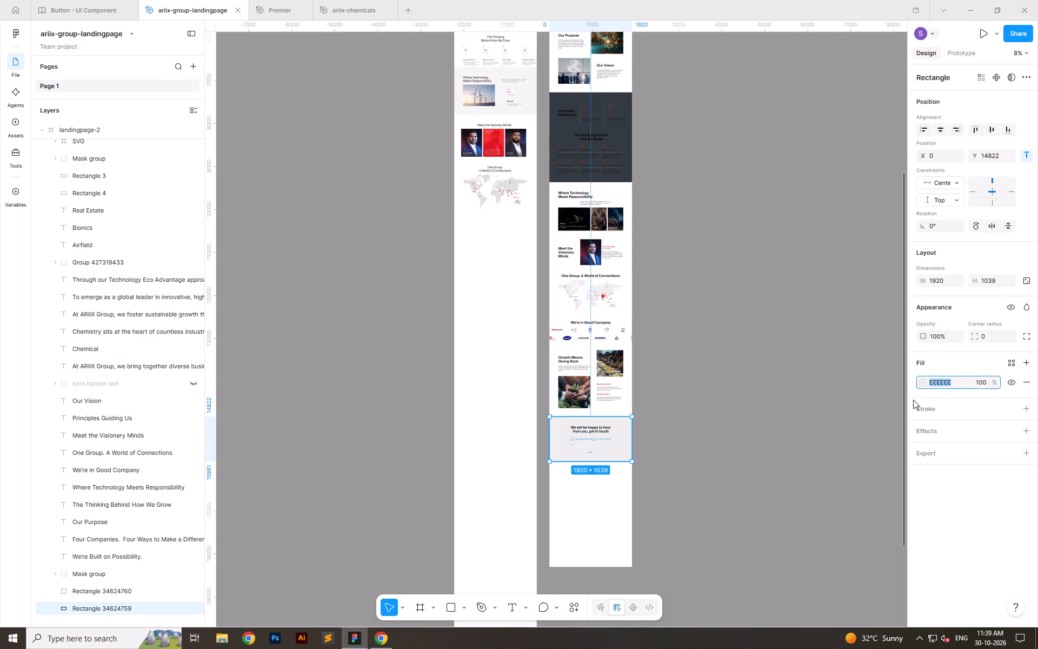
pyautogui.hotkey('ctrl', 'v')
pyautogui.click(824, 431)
# Examine how the charcoal bands look against the white sections of landingpage-2.
pyautogui.keyDown('ctrl'); pyautogui.scroll(-5, 575, 452); pyautogui.keyUp('ctrl')
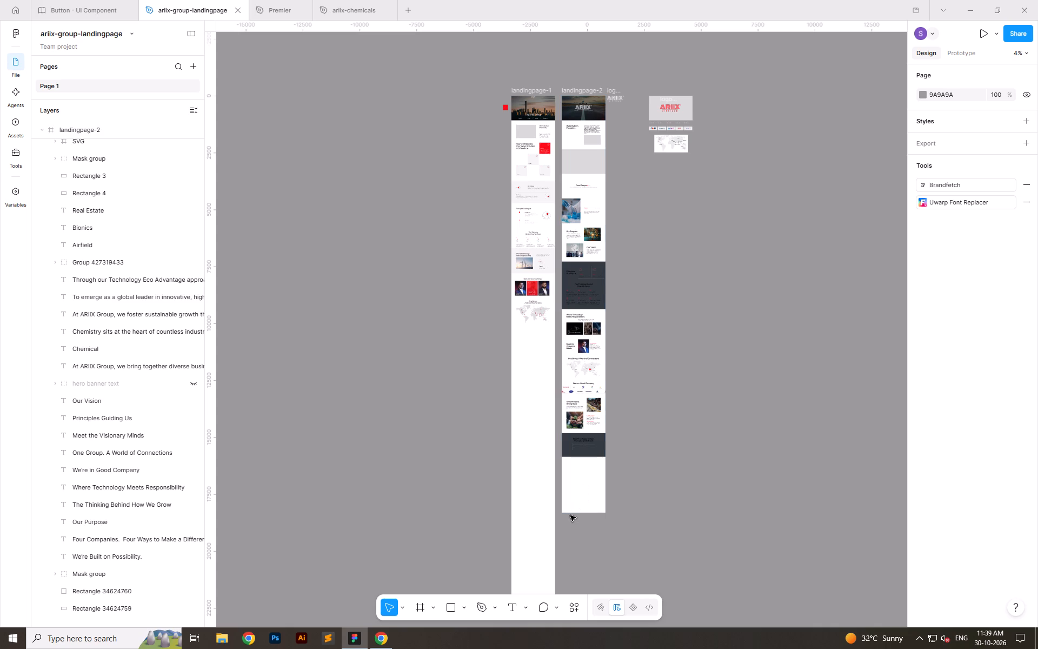
pyautogui.keyDown('ctrl'); pyautogui.scroll(5, 594, 237); pyautogui.keyUp('ctrl')
pyautogui.keyDown('ctrl'); pyautogui.scroll(11, 578, 281); pyautogui.keyUp('ctrl')
pyautogui.keyDown('ctrl'); pyautogui.scroll(-7, 511, 293); pyautogui.keyUp('ctrl')
pyautogui.click(670, 321)
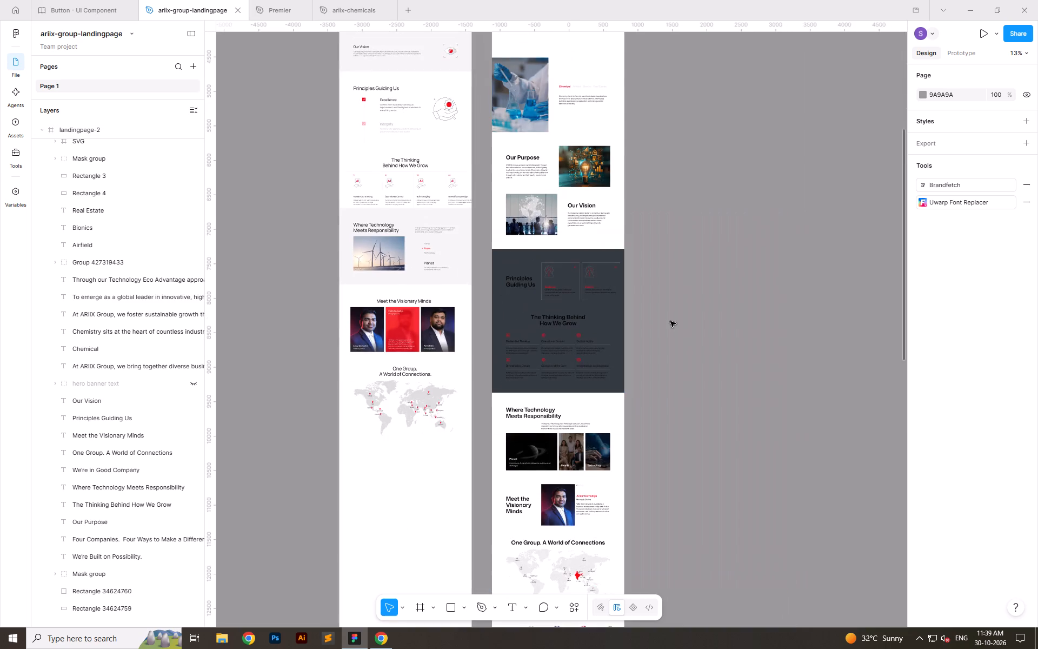
pyautogui.keyDown('ctrl'); pyautogui.scroll(-6, 644, 333); pyautogui.keyUp('ctrl')
pyautogui.keyDown('ctrl'); pyautogui.scroll(5, 557, 336); pyautogui.keyUp('ctrl')
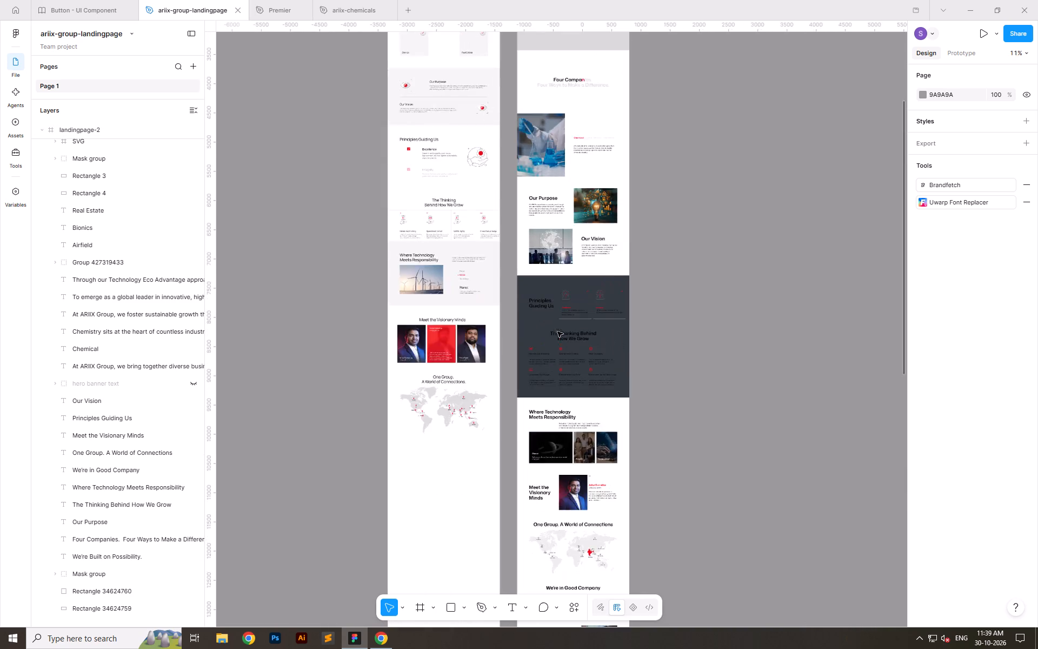
pyautogui.keyDown('ctrl'); pyautogui.scroll(13, 557, 332); pyautogui.keyUp('ctrl')
pyautogui.keyDown('ctrl'); pyautogui.scroll(-6, 456, 331); pyautogui.keyUp('ctrl')
pyautogui.keyDown('ctrl'); pyautogui.scroll(-5, 583, 215); pyautogui.keyUp('ctrl')
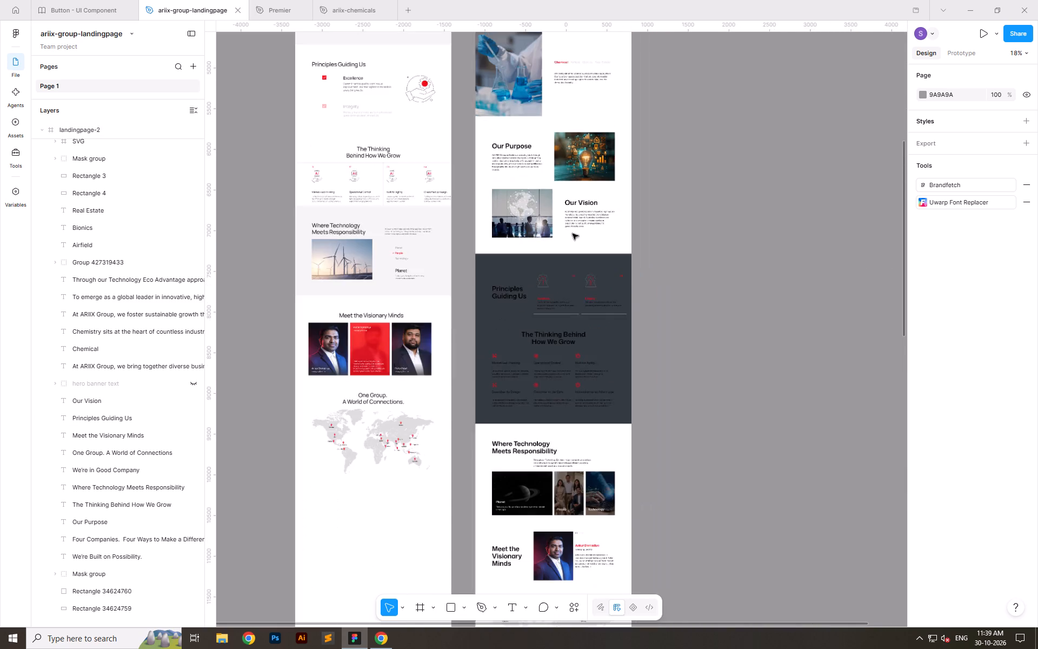
pyautogui.keyDown('ctrl'); pyautogui.scroll(8, 543, 403); pyautogui.keyUp('ctrl')
pyautogui.keyDown('ctrl'); pyautogui.scroll(-6, 518, 350); pyautogui.keyUp('ctrl')
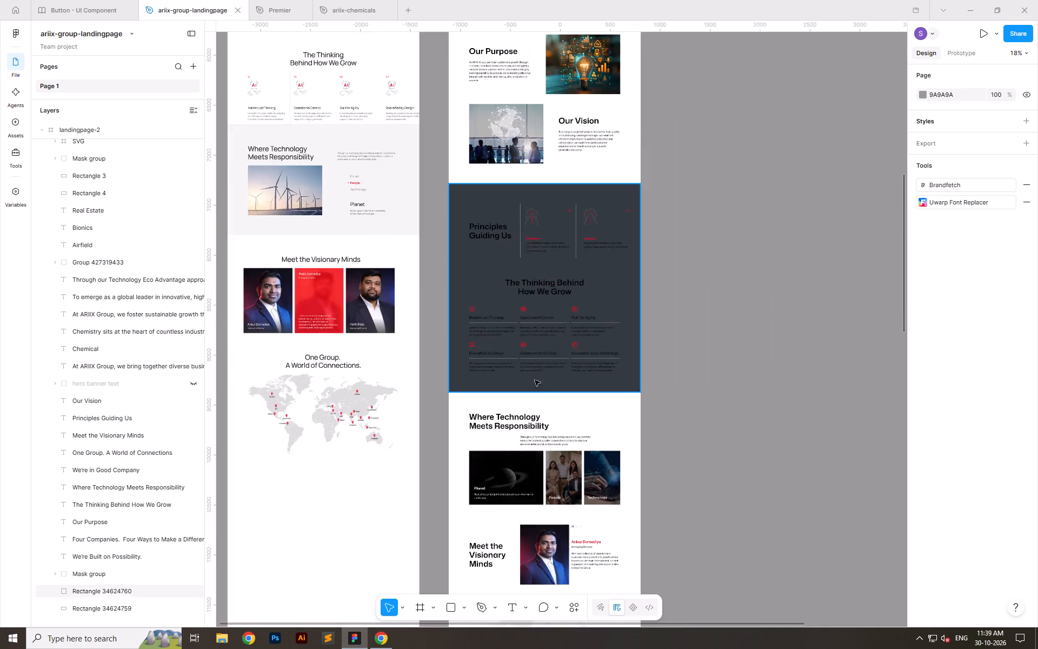
pyautogui.keyDown('ctrl'); pyautogui.scroll(6, 565, 213); pyautogui.keyUp('ctrl')
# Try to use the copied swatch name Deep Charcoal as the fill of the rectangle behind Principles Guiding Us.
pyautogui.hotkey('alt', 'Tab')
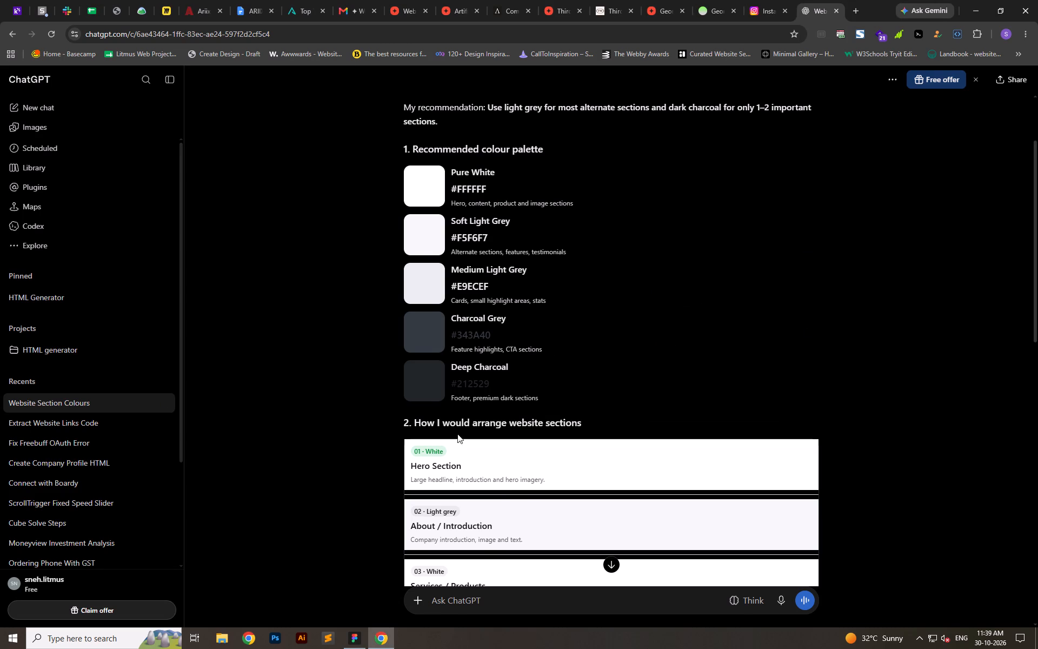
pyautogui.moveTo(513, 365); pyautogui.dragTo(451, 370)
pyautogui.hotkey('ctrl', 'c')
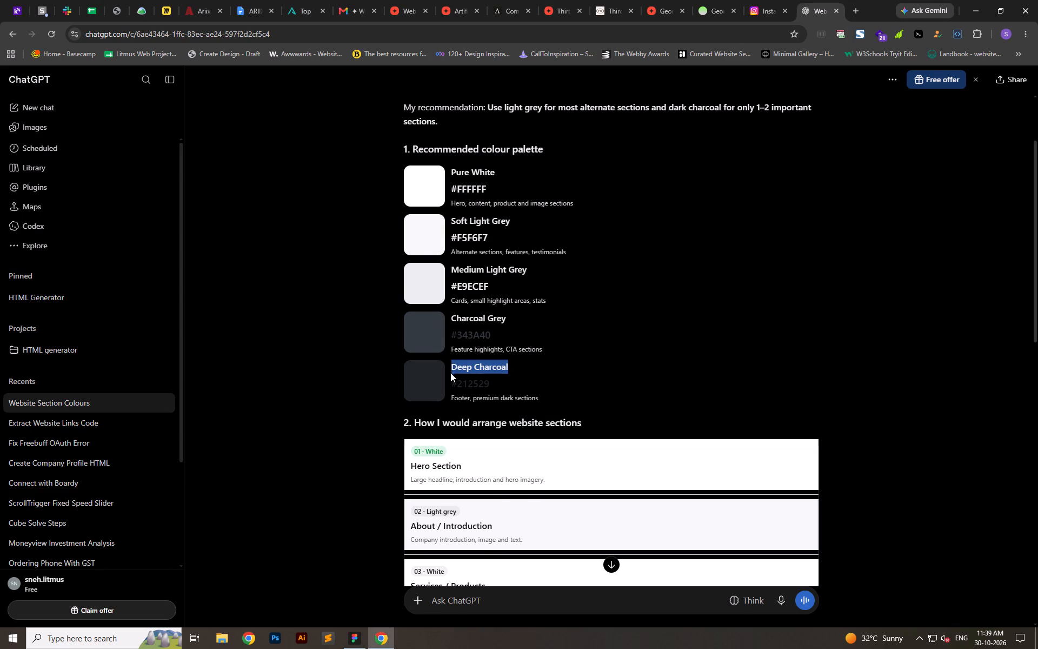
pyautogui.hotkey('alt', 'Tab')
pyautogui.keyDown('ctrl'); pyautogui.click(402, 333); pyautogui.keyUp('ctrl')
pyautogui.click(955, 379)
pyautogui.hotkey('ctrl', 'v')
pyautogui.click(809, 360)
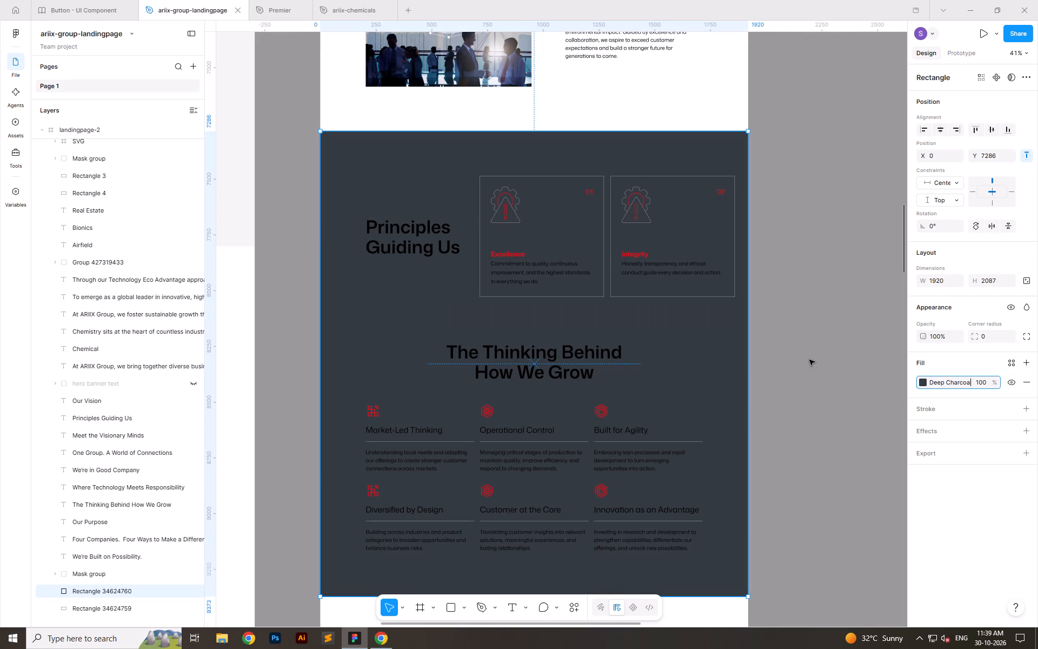
# Copy the Deep Charcoal code 212529 from ChatGPT and set it as the Principles Guiding Us background rectangle's fill in Figma.
pyautogui.keyDown('ctrl'); pyautogui.scroll(-10, 603, 244); pyautogui.keyUp('ctrl')
pyautogui.hotkey('alt', 'Tab')
pyautogui.click(497, 380)
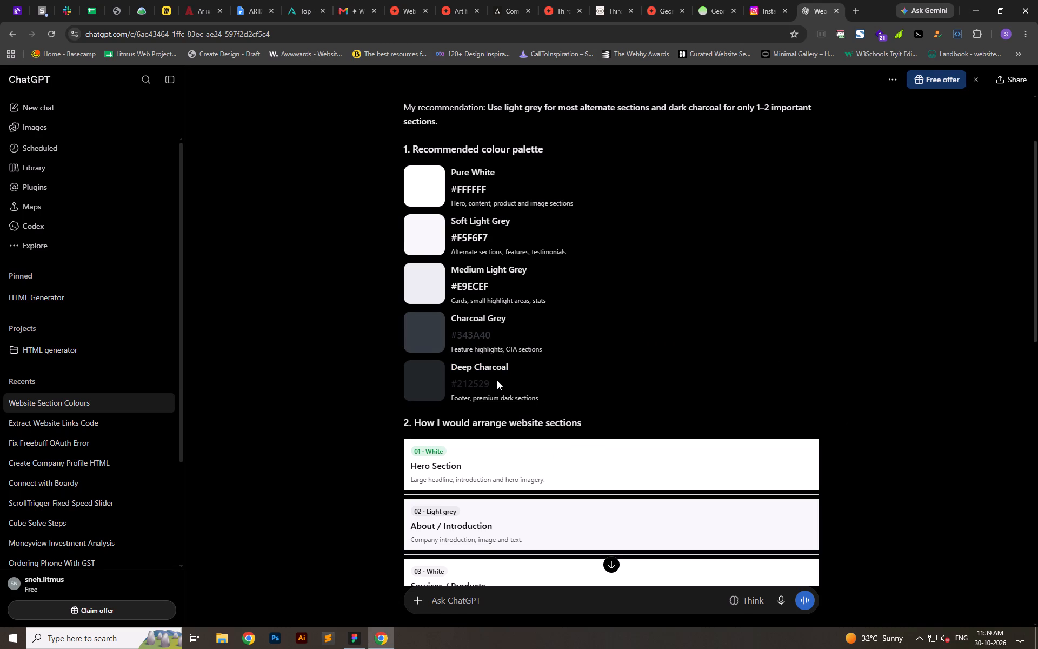
pyautogui.doubleClick(477, 380)
pyautogui.hotkey('ctrl', 'c')
pyautogui.hotkey('alt', 'Tab')
pyautogui.keyDown('ctrl'); pyautogui.click(519, 279); pyautogui.keyUp('ctrl')
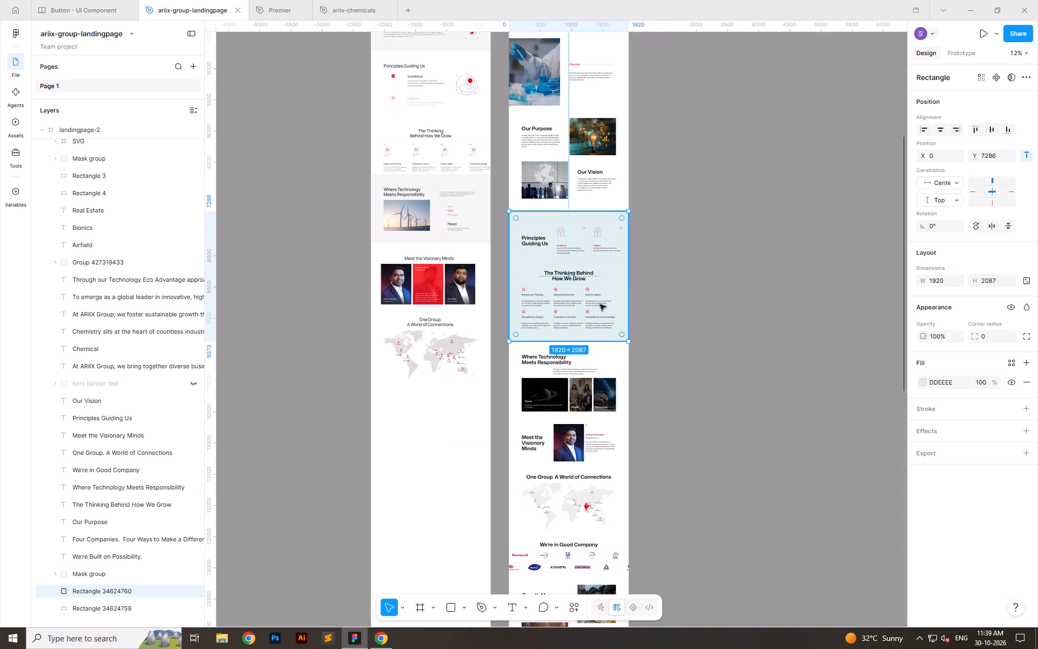
pyautogui.click(931, 380)
pyautogui.hotkey('ctrl', 'v')
pyautogui.click(788, 398)
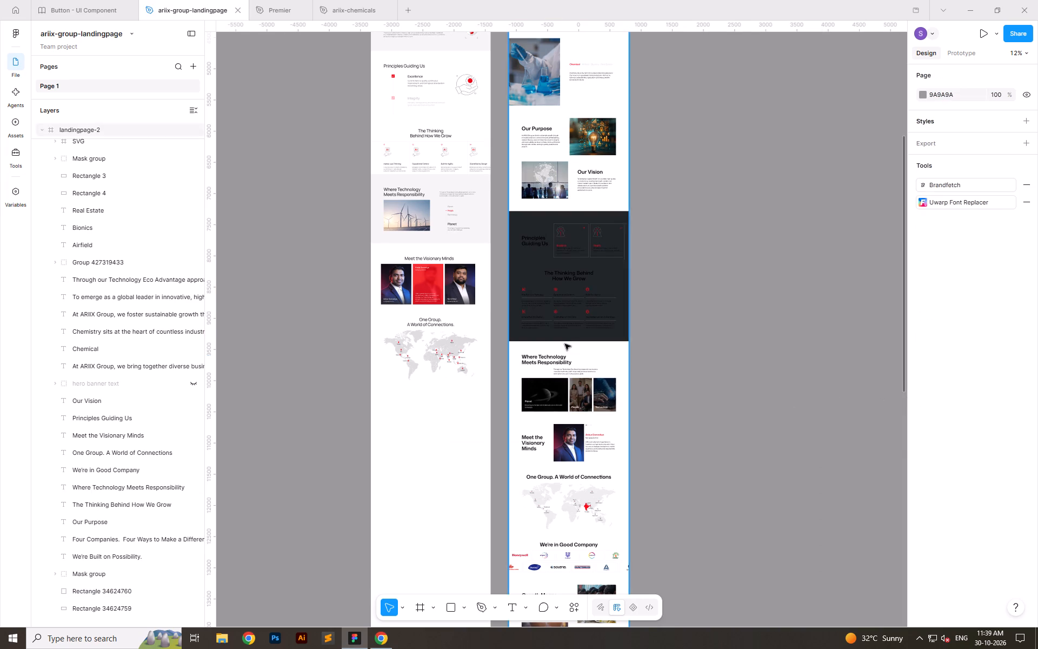
# Set the fill of the background rectangle behind the get in touch section to 212529.
pyautogui.keyDown('ctrl'); pyautogui.scroll(-8, 524, 228); pyautogui.keyUp('ctrl')
pyautogui.keyDown('ctrl'); pyautogui.scroll(5, 578, 487); pyautogui.keyUp('ctrl')
pyautogui.keyDown('ctrl'); pyautogui.click(551, 352); pyautogui.keyUp('ctrl')
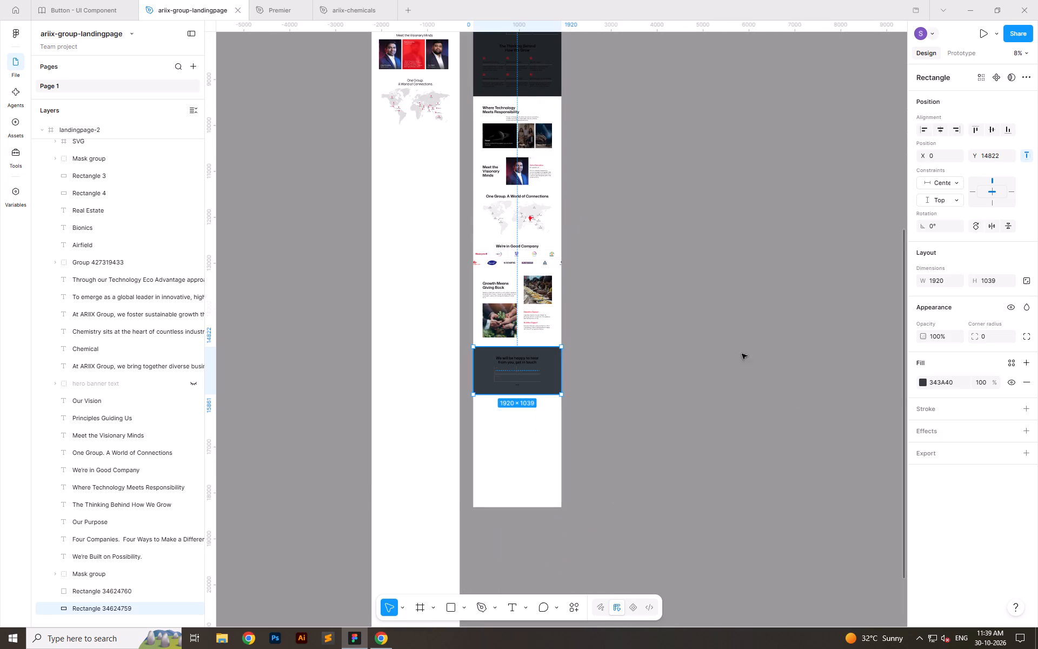
pyautogui.click(933, 379)
pyautogui.hotkey('ctrl', 'v')
pyautogui.click(728, 386)
# Review the two deep charcoal bands in the context of the whole landingpage-2 layout.
pyautogui.keyDown('ctrl'); pyautogui.scroll(-5, 560, 517); pyautogui.keyUp('ctrl')
pyautogui.keyDown('ctrl'); pyautogui.scroll(5, 522, 330); pyautogui.keyUp('ctrl')
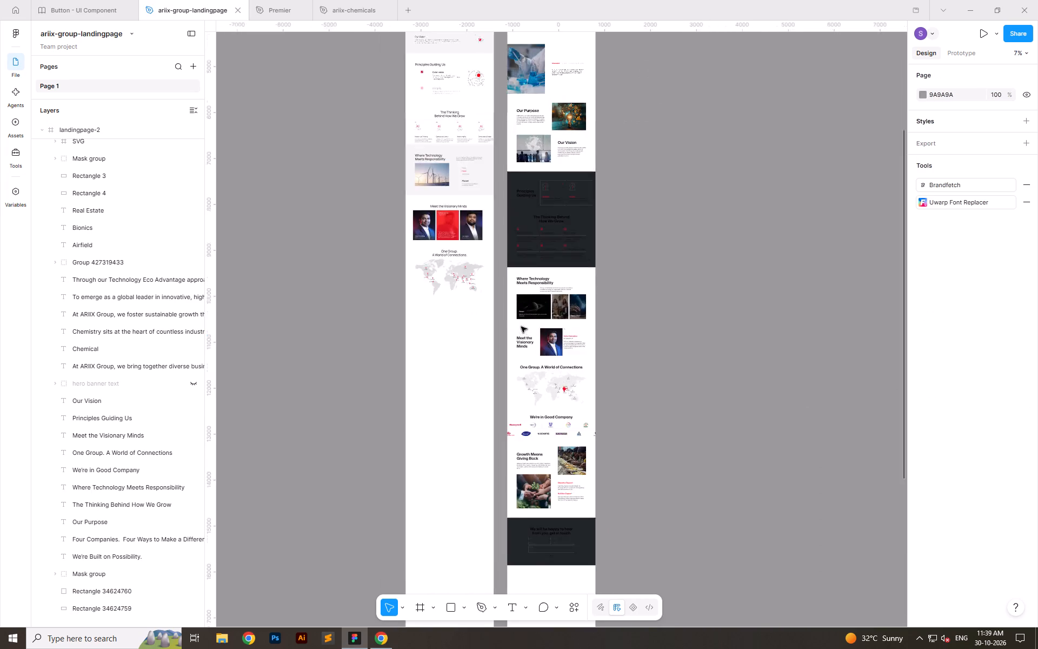
pyautogui.keyDown('ctrl'); pyautogui.scroll(-9, 528, 361); pyautogui.keyUp('ctrl')
pyautogui.keyDown('ctrl'); pyautogui.scroll(10, 514, 354); pyautogui.keyUp('ctrl')
pyautogui.keyDown('ctrl'); pyautogui.scroll(4, 652, 423); pyautogui.keyUp('ctrl')
pyautogui.keyDown('ctrl'); pyautogui.scroll(-1, 651, 423); pyautogui.keyUp('ctrl')
pyautogui.click(751, 378)
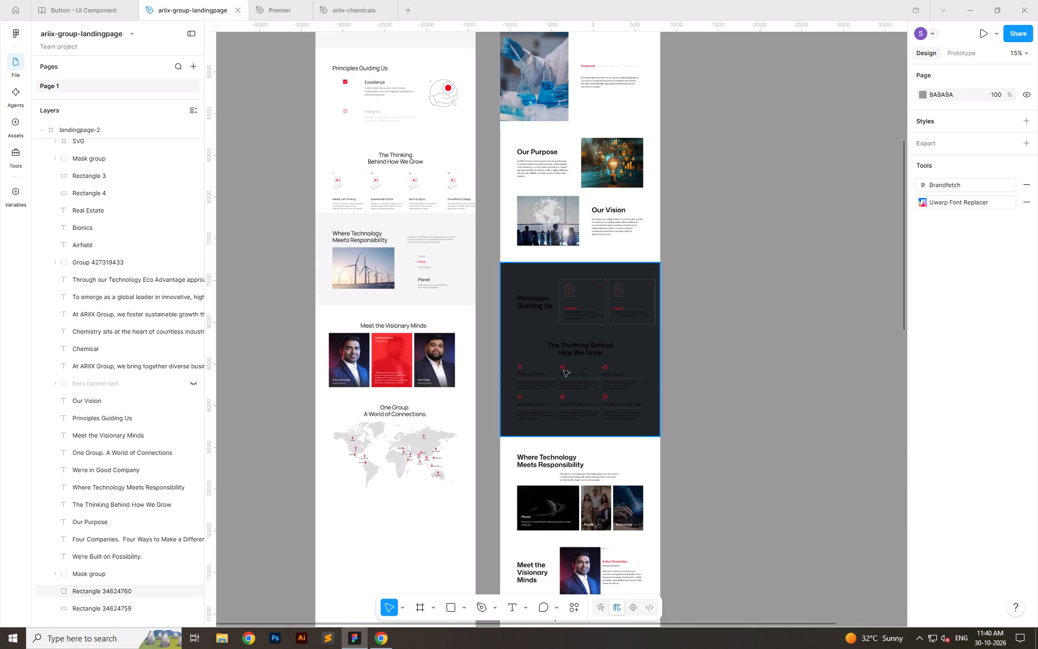
pyautogui.keyDown('ctrl'); pyautogui.click(560, 370); pyautogui.keyUp('ctrl')
pyautogui.click(737, 395)
# Change the black text of the six-item grid under The Thinking Behind How We Grow to white.
pyautogui.keyDown('ctrl'); pyautogui.scroll(7, 584, 389); pyautogui.keyUp('ctrl')
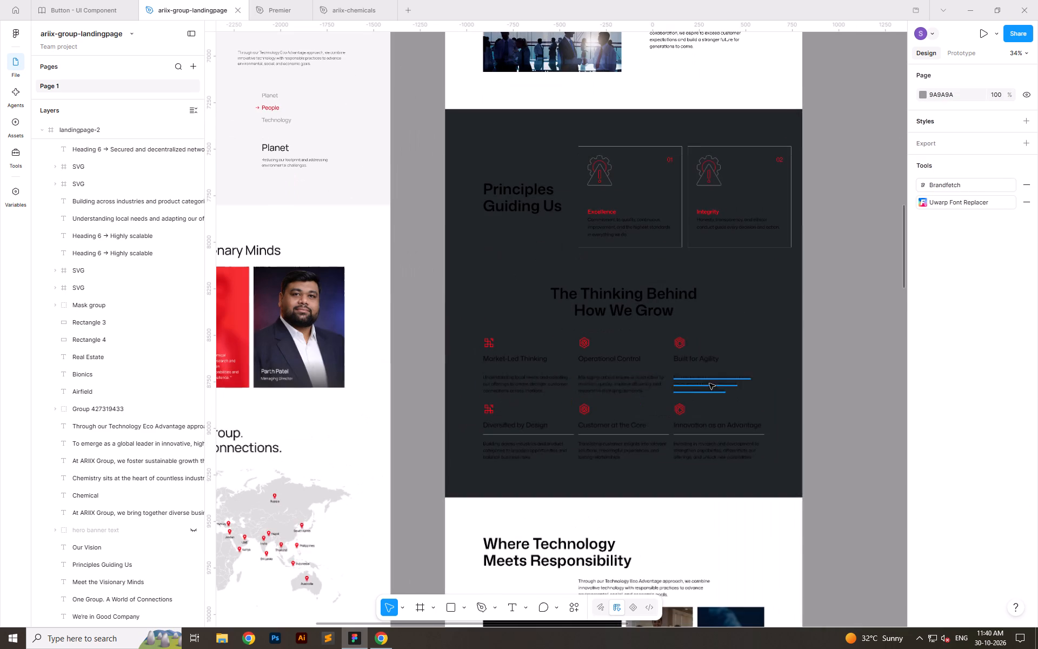
pyautogui.keyDown('ctrl'); pyautogui.moveTo(474, 328); pyautogui.dragTo(773, 470); pyautogui.keyUp('ctrl')
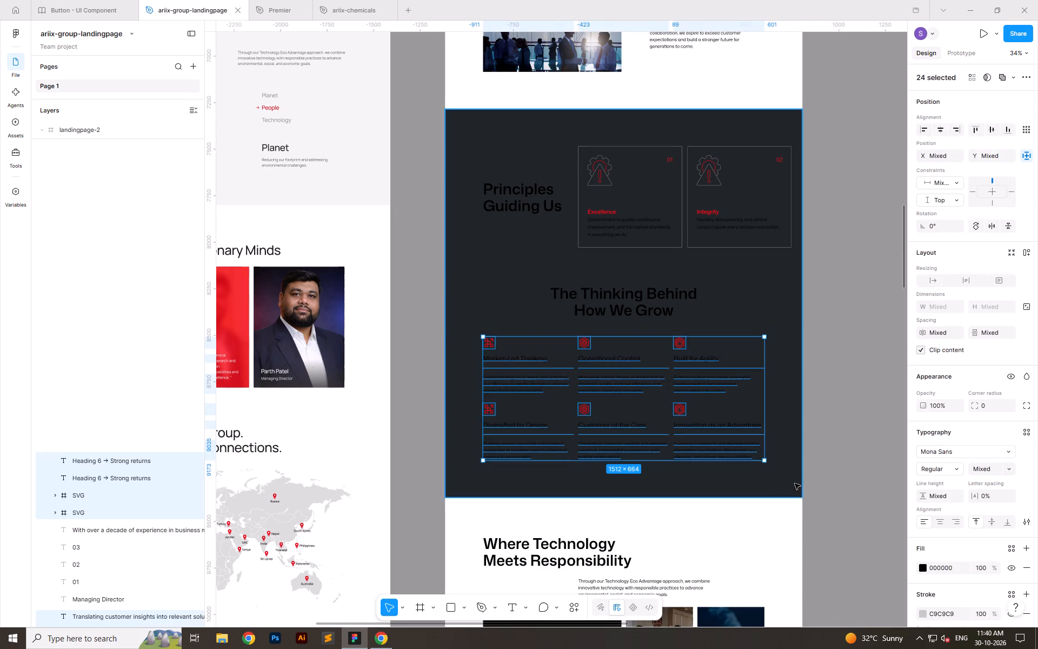
pyautogui.scroll(-7, 940, 569)
pyautogui.click(947, 547)
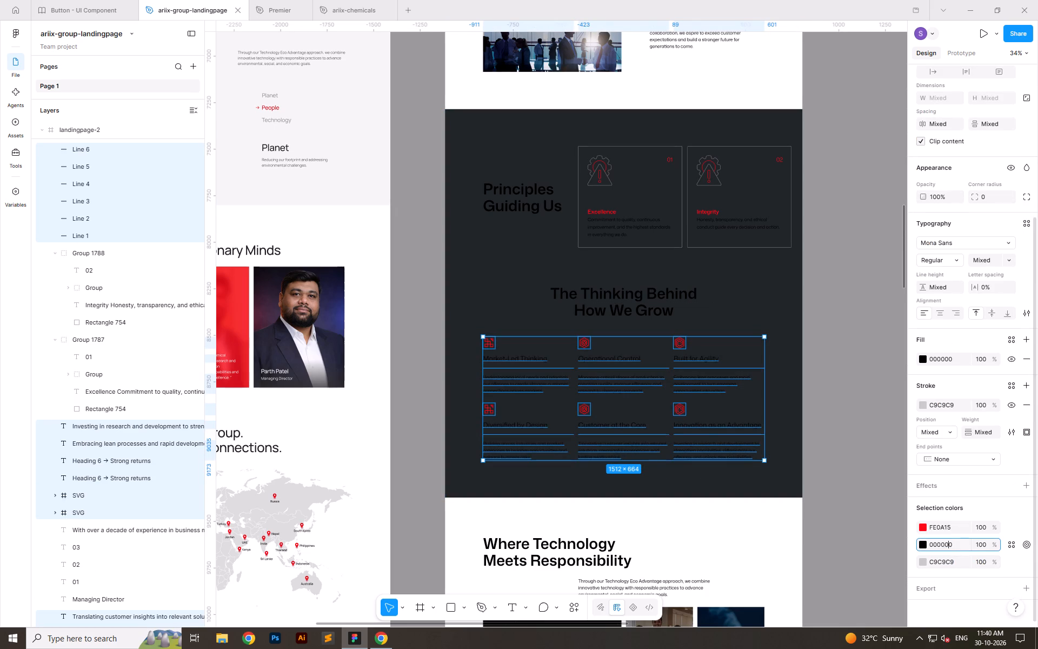
pyautogui.press('f')
pyautogui.press('f')
pyautogui.click(839, 508)
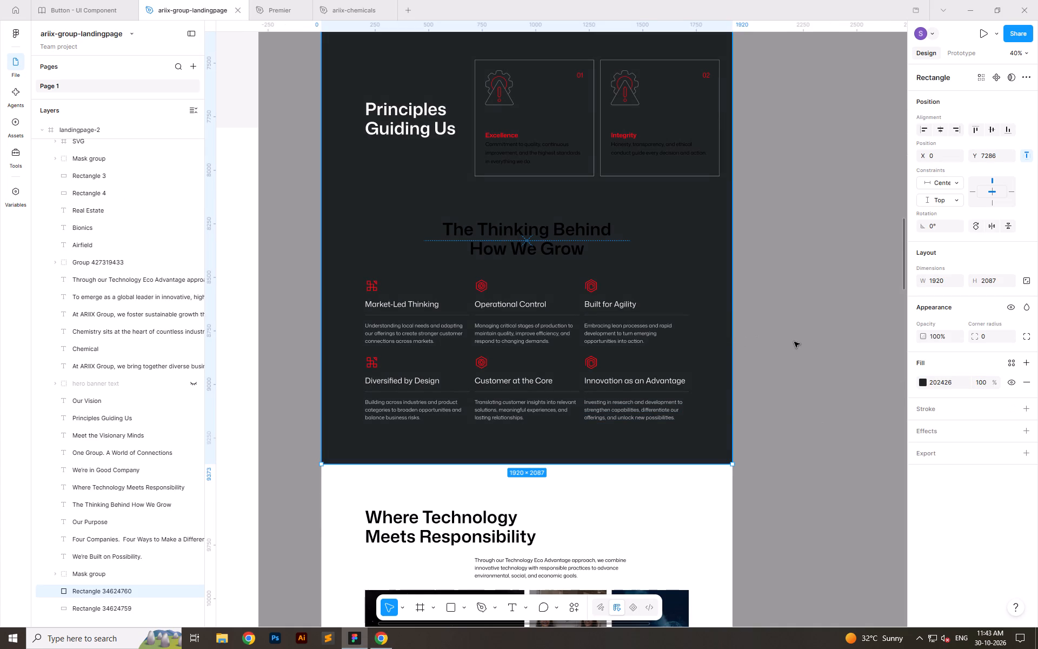
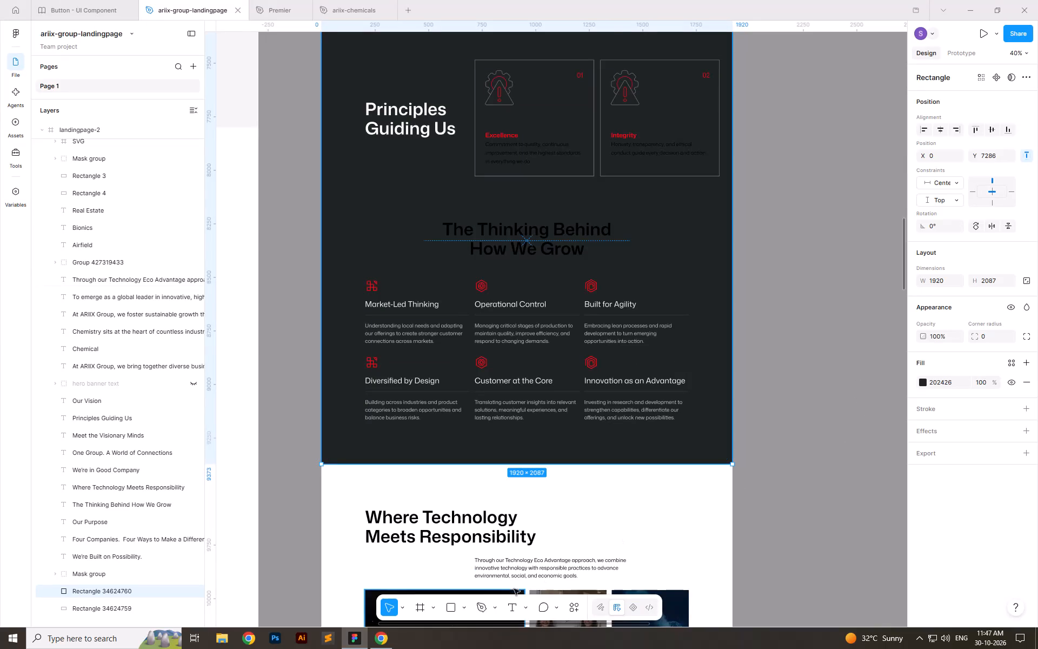
# Inspect the text colours of the Planet card's description, the inactive company tabs and the Four Companies heading.
pyautogui.click(868, 535)
pyautogui.scroll(-6, 598, 438)
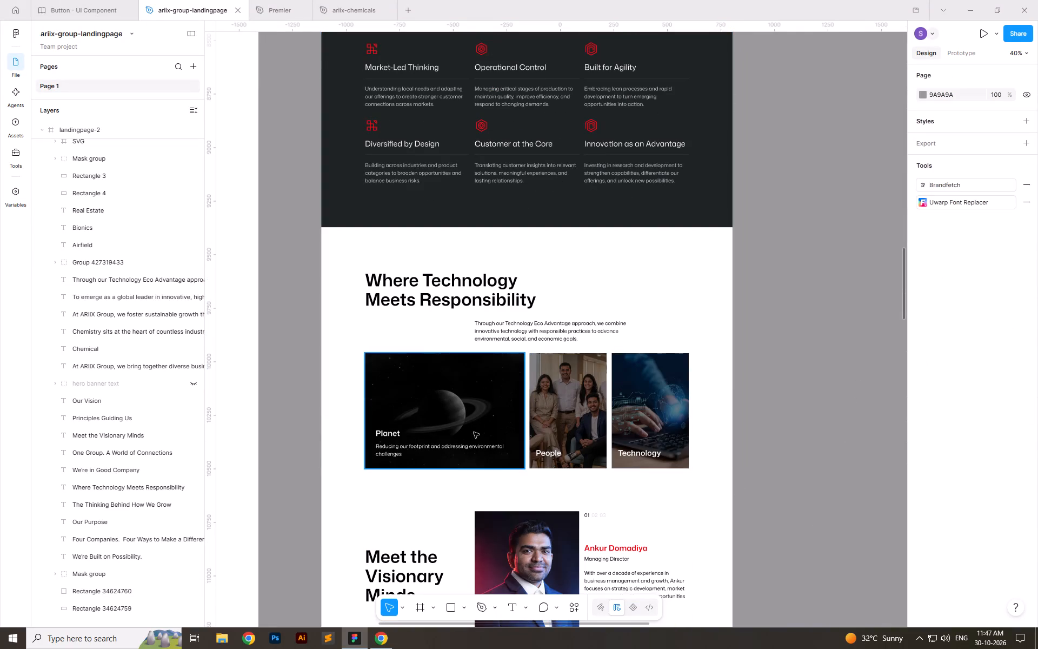
pyautogui.click(403, 449)
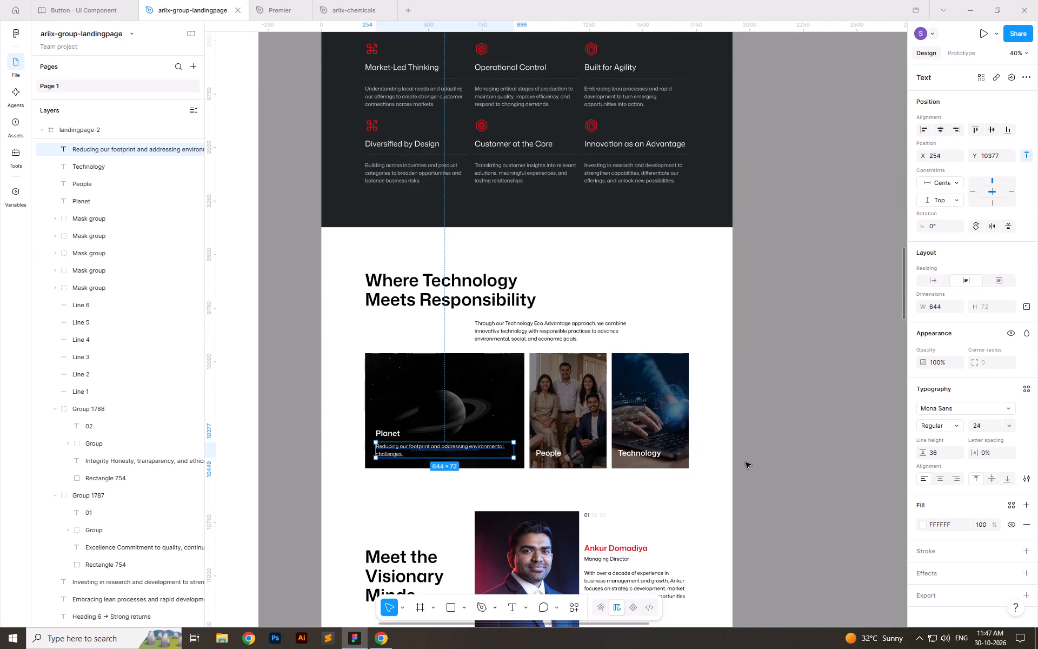
pyautogui.click(746, 462)
pyautogui.scroll(19, 557, 407)
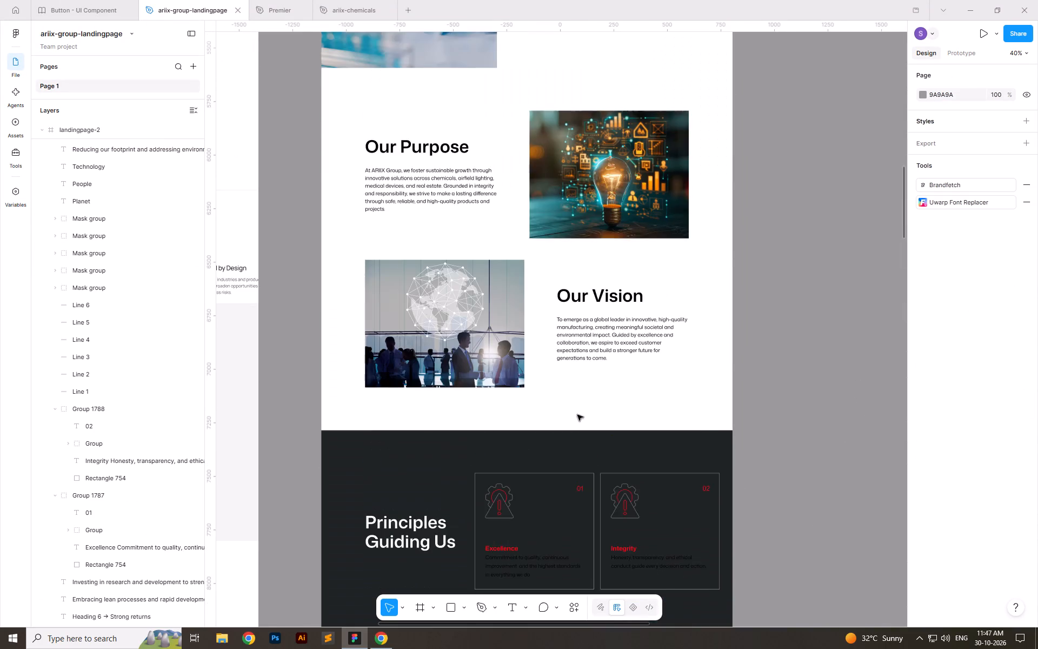
pyautogui.scroll(9, 577, 415)
pyautogui.click(587, 276)
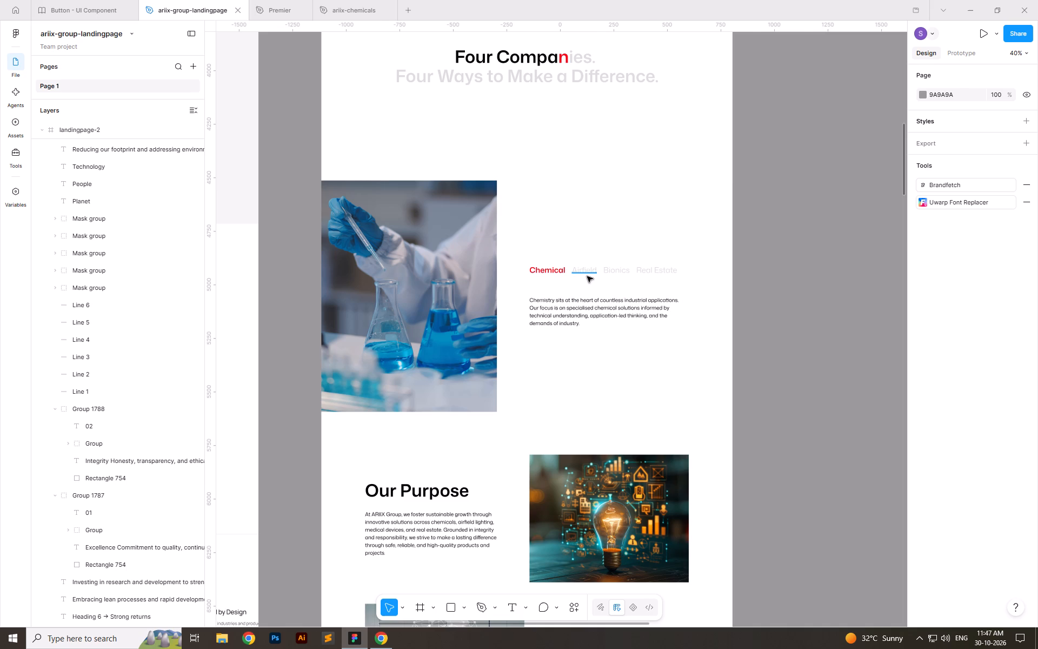
pyautogui.click(613, 275)
pyautogui.click(669, 269)
pyautogui.click(730, 294)
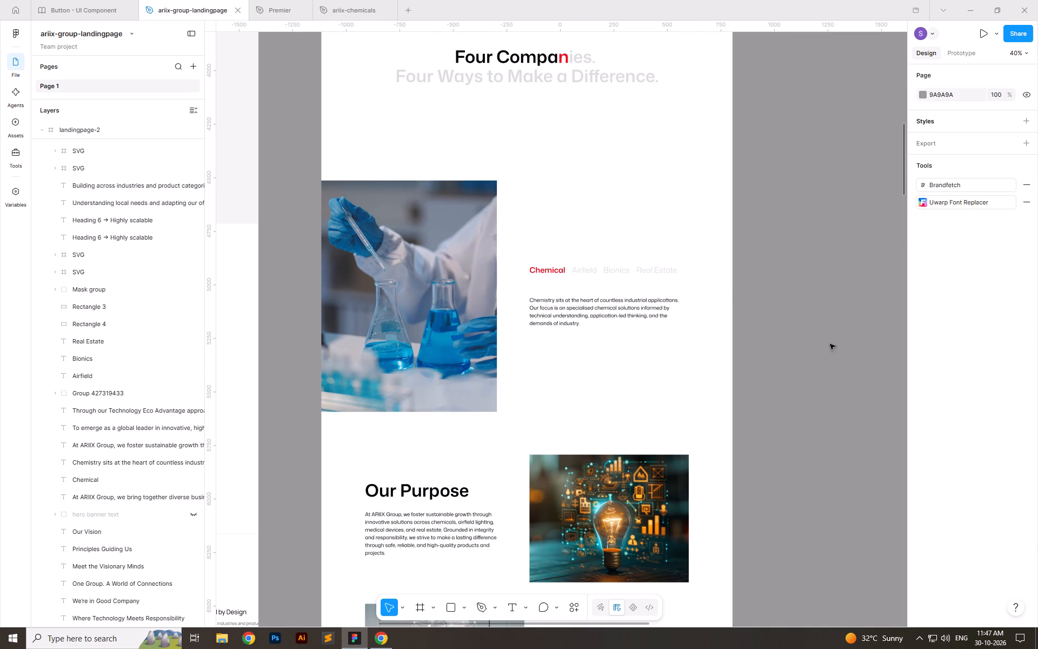
pyautogui.doubleClick(609, 82)
pyautogui.click(610, 80)
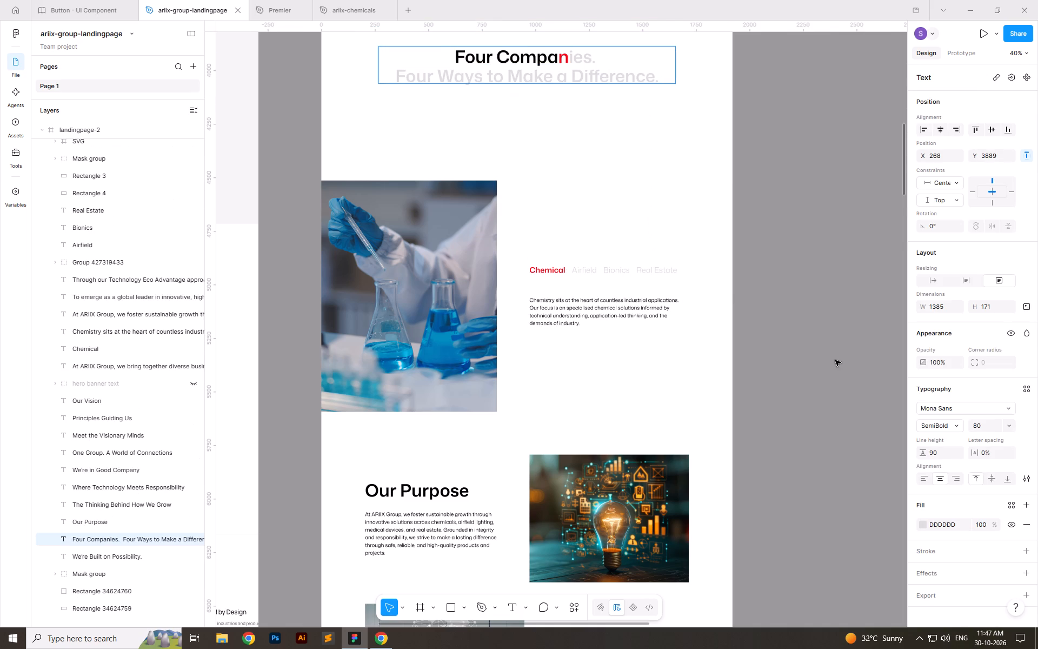
pyautogui.click(830, 365)
pyautogui.scroll(-12, 588, 355)
pyautogui.scroll(1, 573, 359)
pyautogui.scroll(-5, 571, 363)
# Set the fill of the description under Operational Control in the dark section to DDDDDD.
pyautogui.click(503, 549)
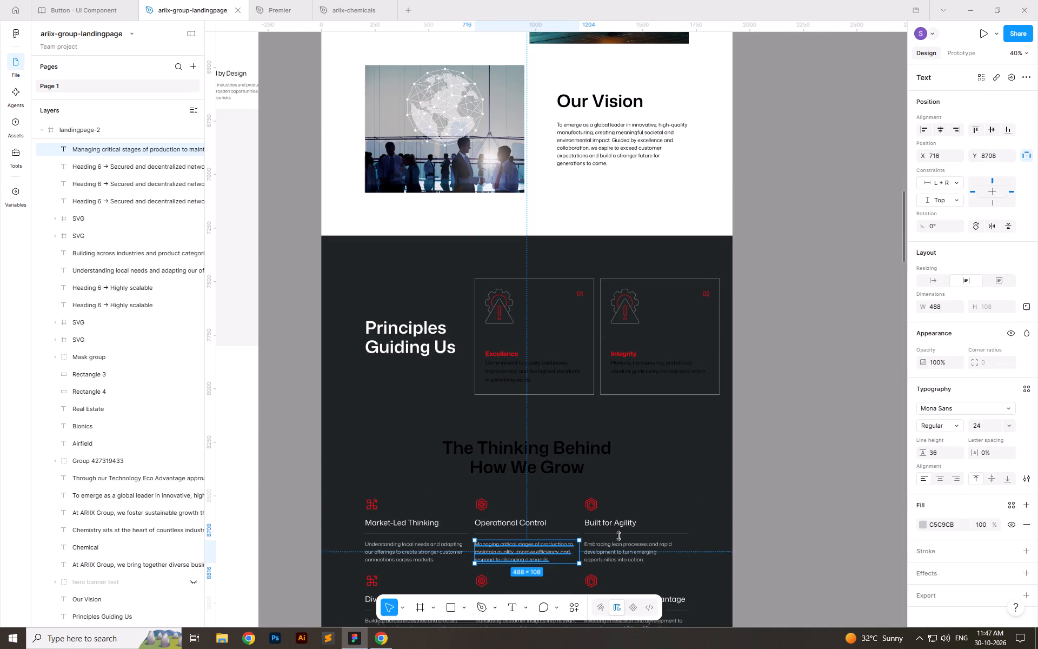
pyautogui.click(954, 526)
pyautogui.press('d')
pyautogui.press('d')
pyautogui.press('d')
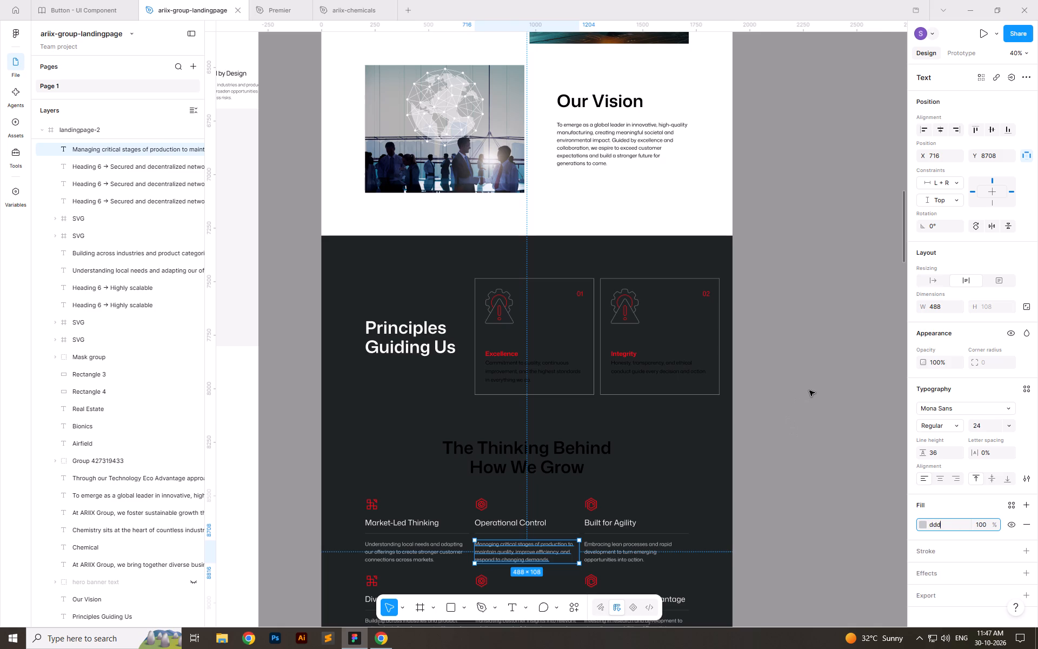
pyautogui.click(809, 390)
pyautogui.click(503, 554)
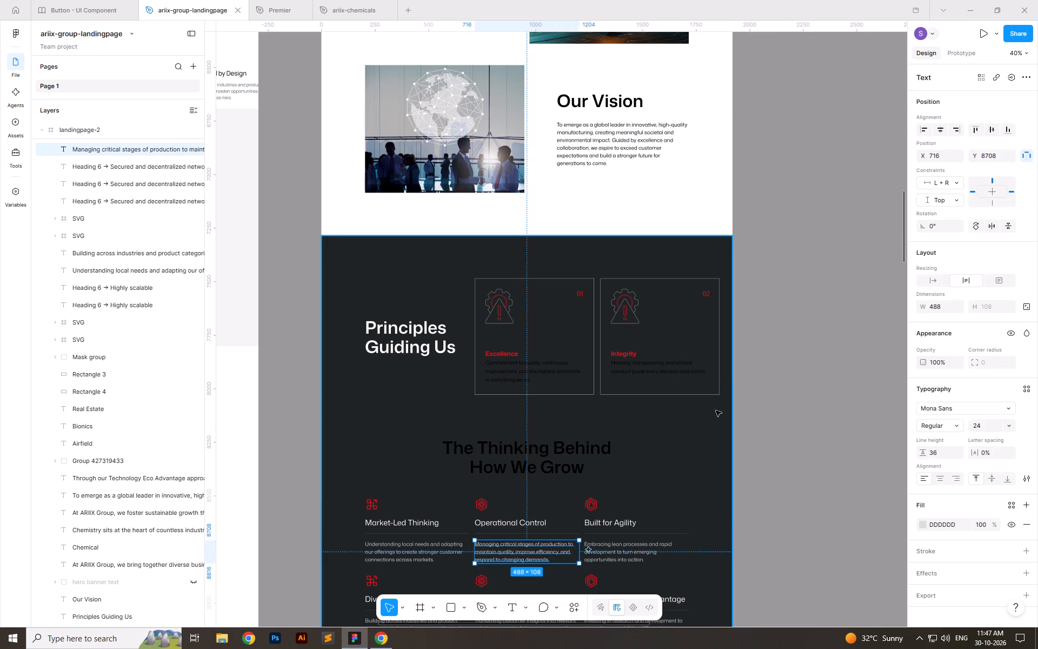
pyautogui.scroll(-7, 716, 407)
pyautogui.click(804, 402)
pyautogui.keyDown('ctrl'); pyautogui.scroll(12, 381, 332); pyautogui.keyUp('ctrl')
pyautogui.keyDown('ctrl'); pyautogui.scroll(-6, 371, 348); pyautogui.keyUp('ctrl')
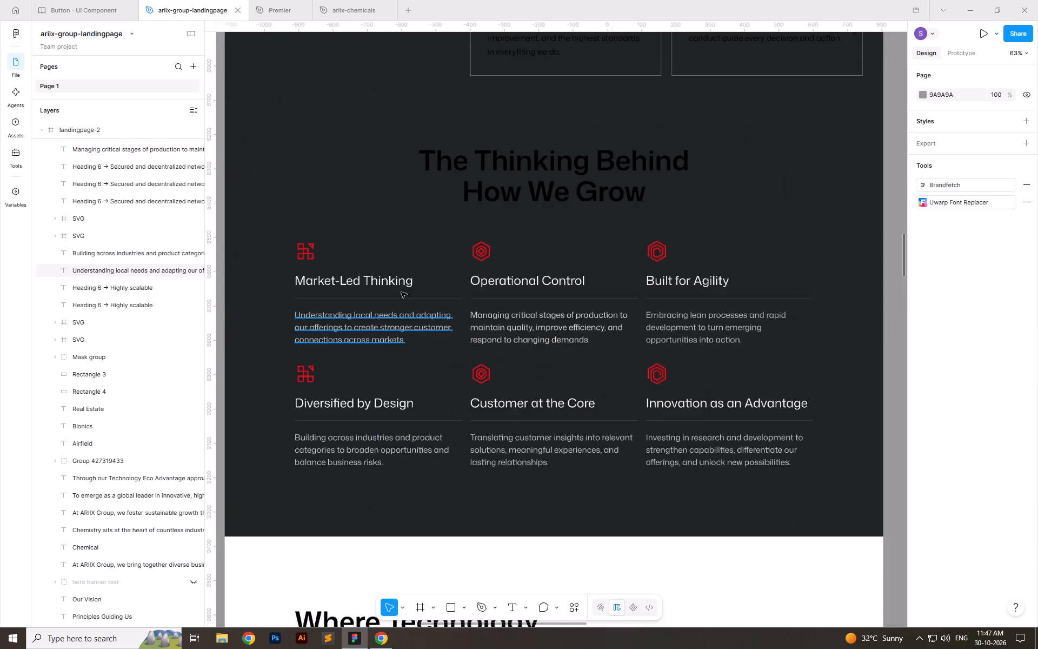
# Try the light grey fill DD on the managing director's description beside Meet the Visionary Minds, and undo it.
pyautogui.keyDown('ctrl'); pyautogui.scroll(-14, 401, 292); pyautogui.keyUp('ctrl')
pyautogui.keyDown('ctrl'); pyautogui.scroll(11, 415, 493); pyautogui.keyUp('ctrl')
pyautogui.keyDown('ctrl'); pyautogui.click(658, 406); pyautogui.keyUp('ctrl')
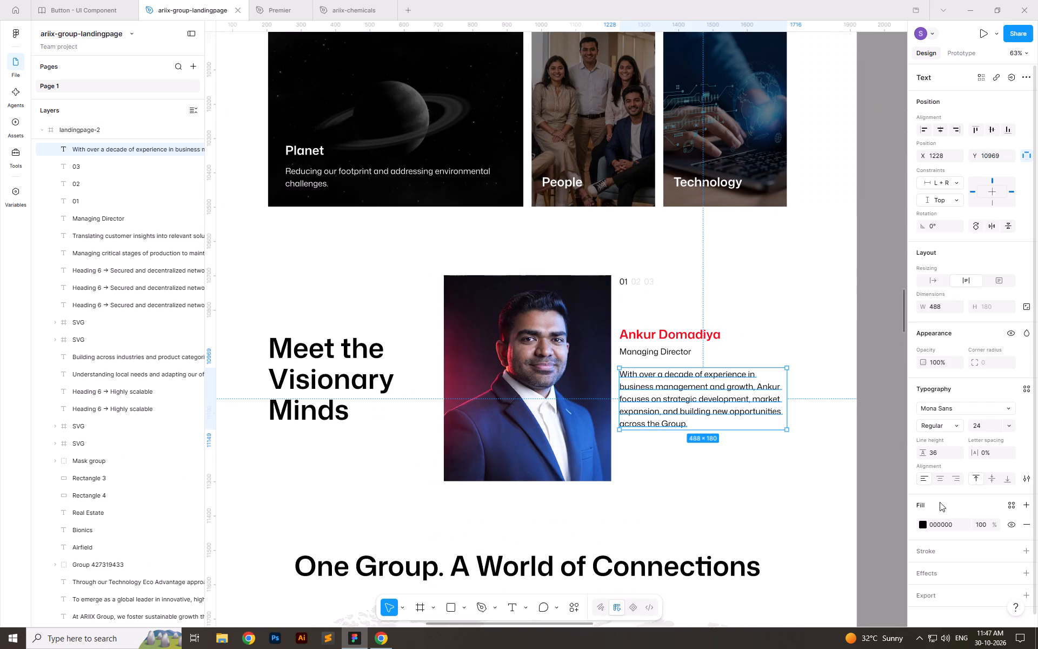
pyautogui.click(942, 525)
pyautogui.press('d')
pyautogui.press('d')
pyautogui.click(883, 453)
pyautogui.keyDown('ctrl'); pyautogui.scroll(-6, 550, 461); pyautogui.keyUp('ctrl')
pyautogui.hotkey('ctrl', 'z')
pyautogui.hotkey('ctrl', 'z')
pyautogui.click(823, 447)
# Set the fill of the managing director's description beside Meet the Visionary Minds to 555555.
pyautogui.click(634, 443)
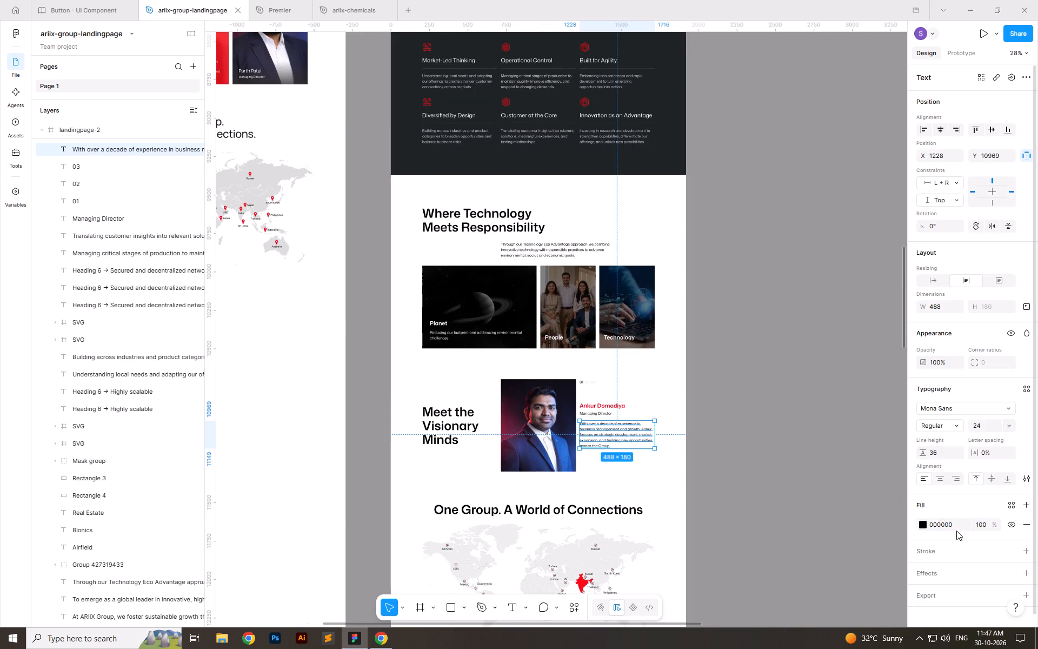
pyautogui.click(957, 522)
pyautogui.write('55')
pyautogui.press('Return')
pyautogui.click(804, 456)
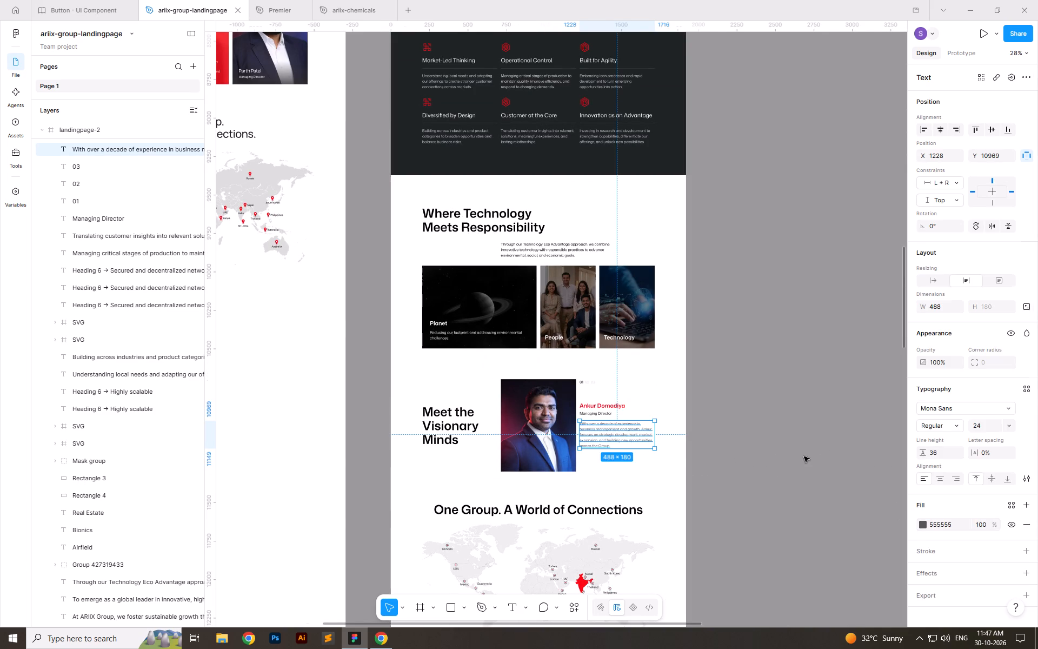
pyautogui.keyDown('ctrl'); pyautogui.scroll(12, 616, 473); pyautogui.keyUp('ctrl')
pyautogui.keyDown('ctrl'); pyautogui.scroll(-7, 601, 484); pyautogui.keyUp('ctrl')
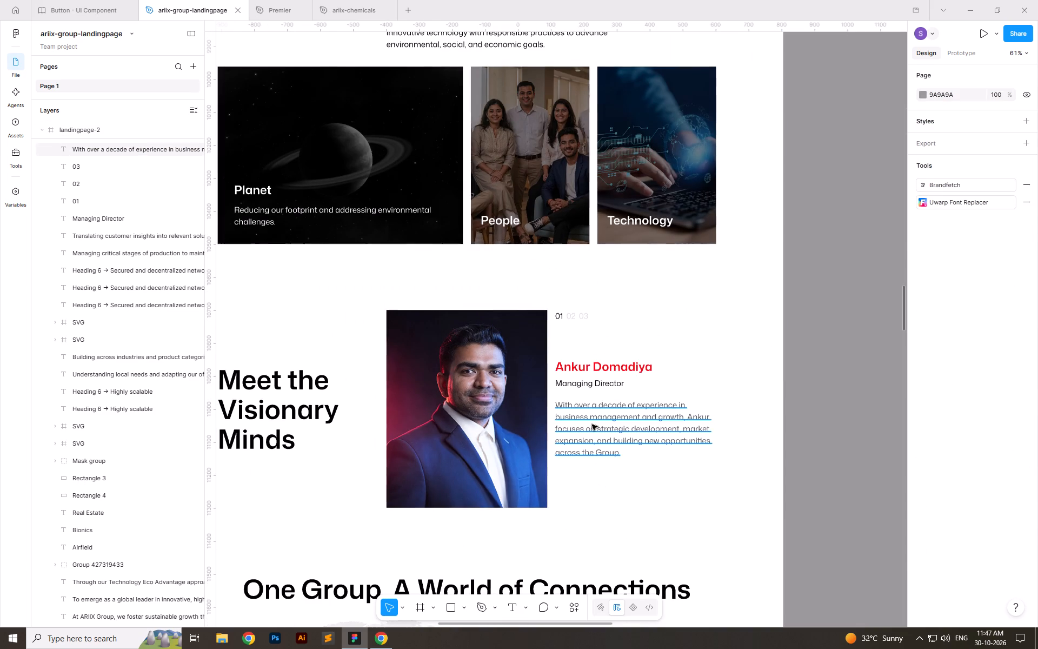
pyautogui.keyDown('ctrl'); pyautogui.click(592, 425); pyautogui.keyUp('ctrl')
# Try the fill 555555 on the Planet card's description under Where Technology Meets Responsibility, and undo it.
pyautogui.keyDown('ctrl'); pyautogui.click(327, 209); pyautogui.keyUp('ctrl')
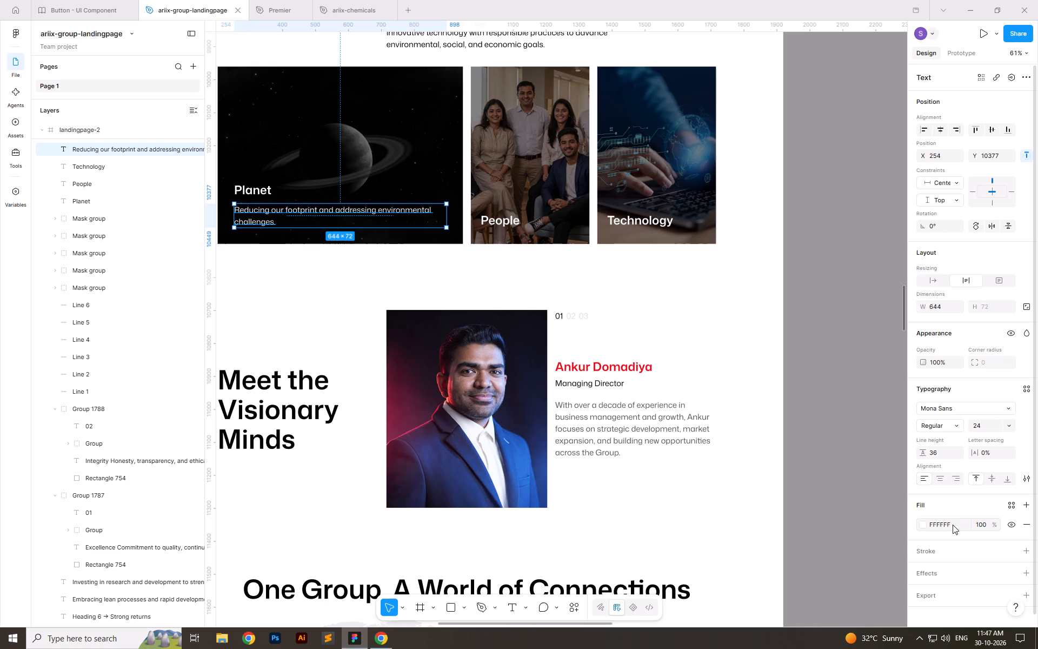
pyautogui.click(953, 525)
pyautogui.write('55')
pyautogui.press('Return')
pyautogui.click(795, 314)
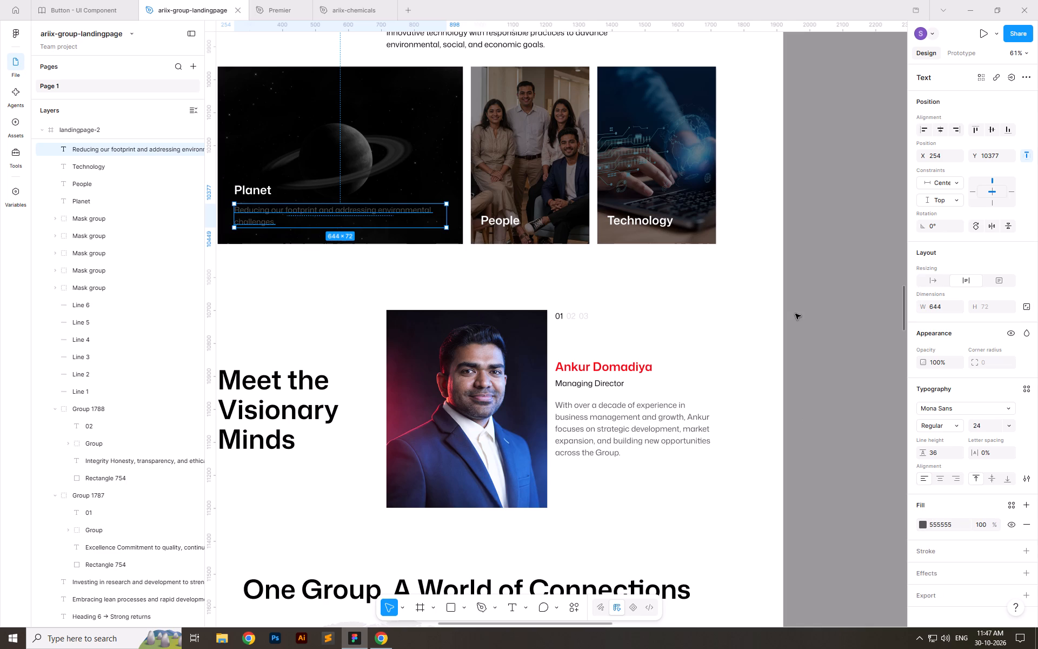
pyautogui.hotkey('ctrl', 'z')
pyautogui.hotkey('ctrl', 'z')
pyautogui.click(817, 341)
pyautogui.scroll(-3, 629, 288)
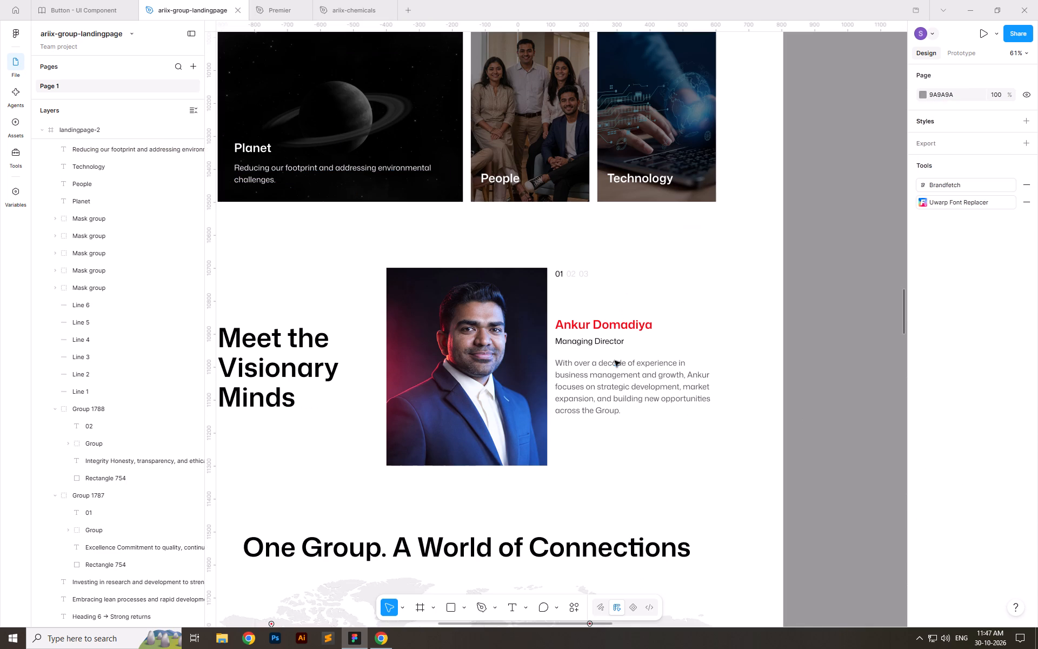